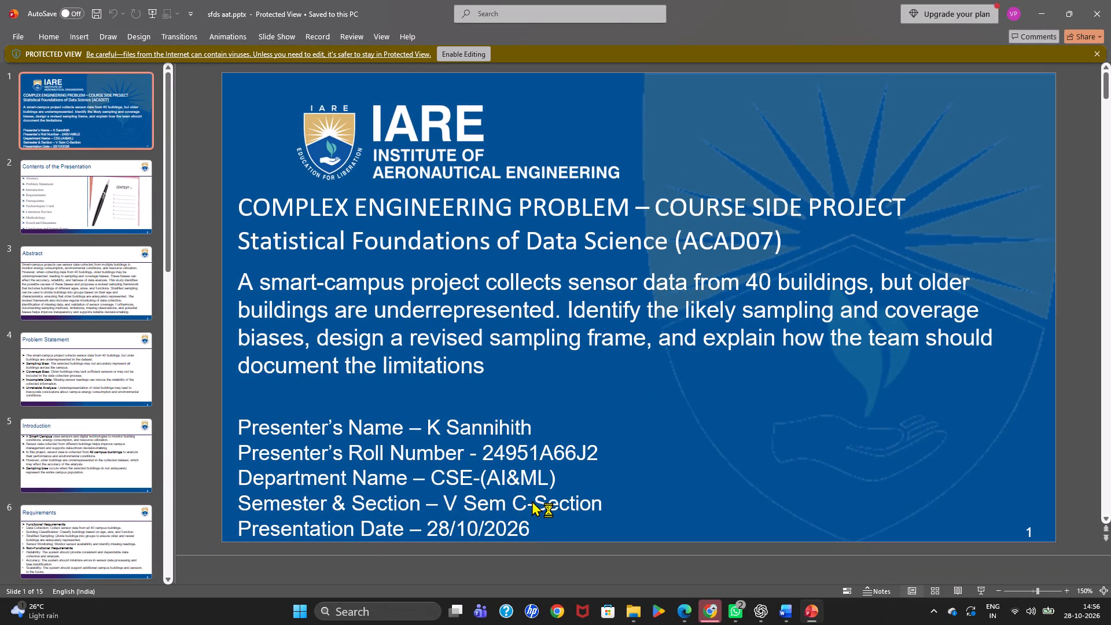
Take the sfds aat.pptx presentation out of Protected View so that it can be edited.
click(465, 45)
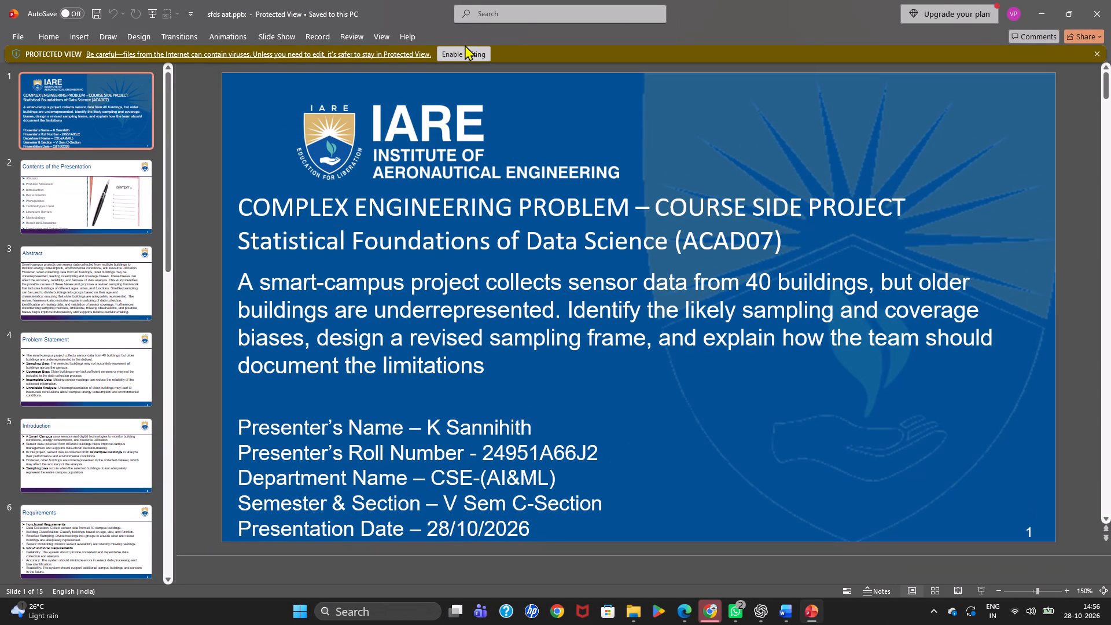
click(465, 50)
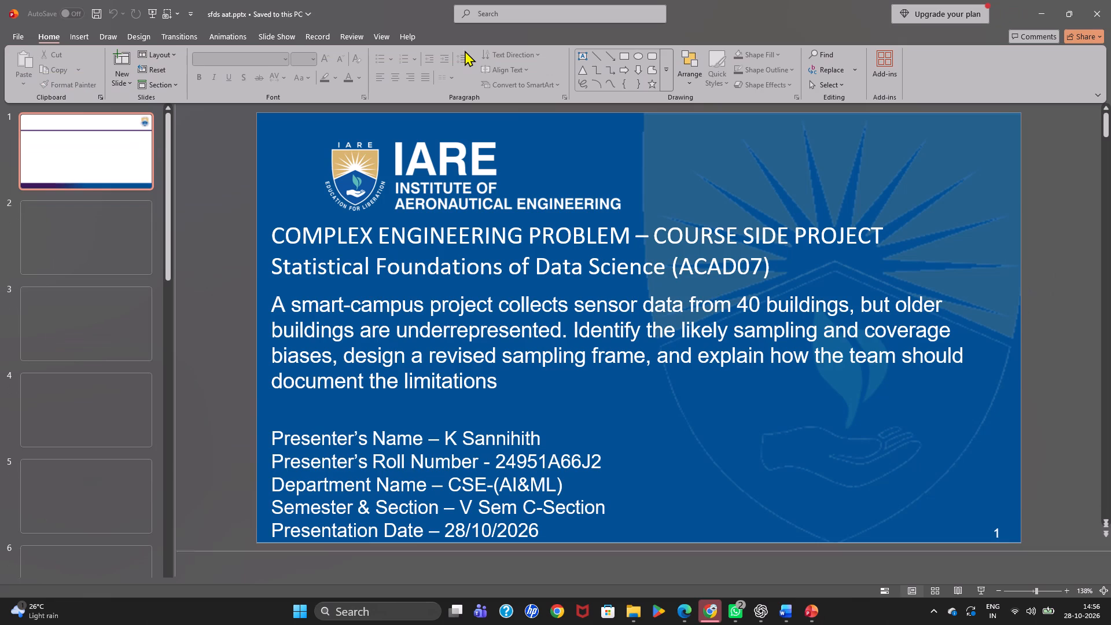
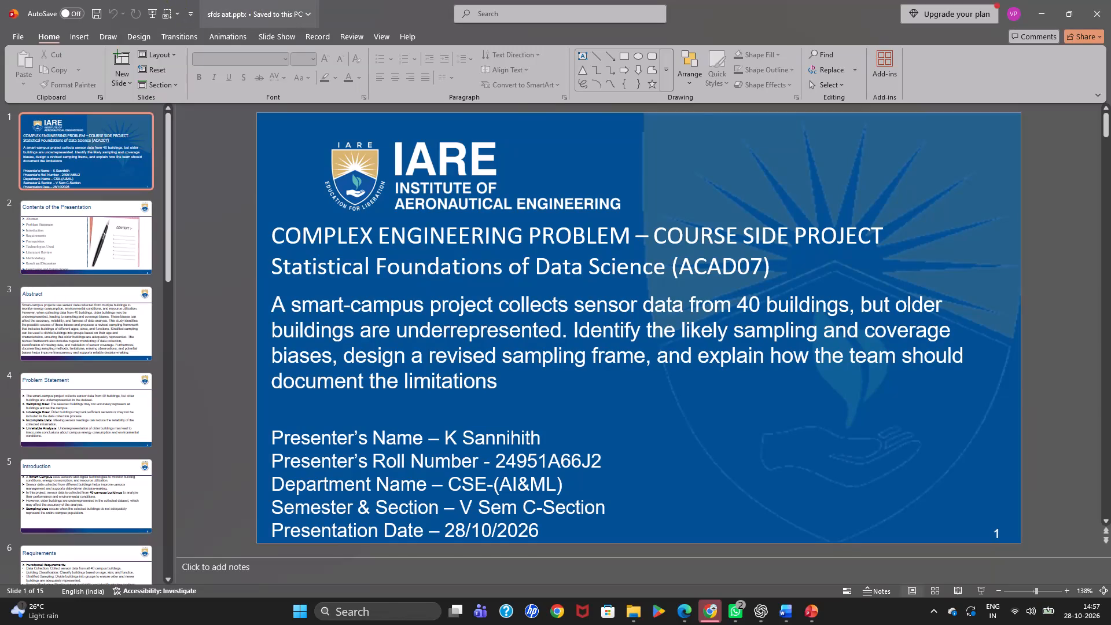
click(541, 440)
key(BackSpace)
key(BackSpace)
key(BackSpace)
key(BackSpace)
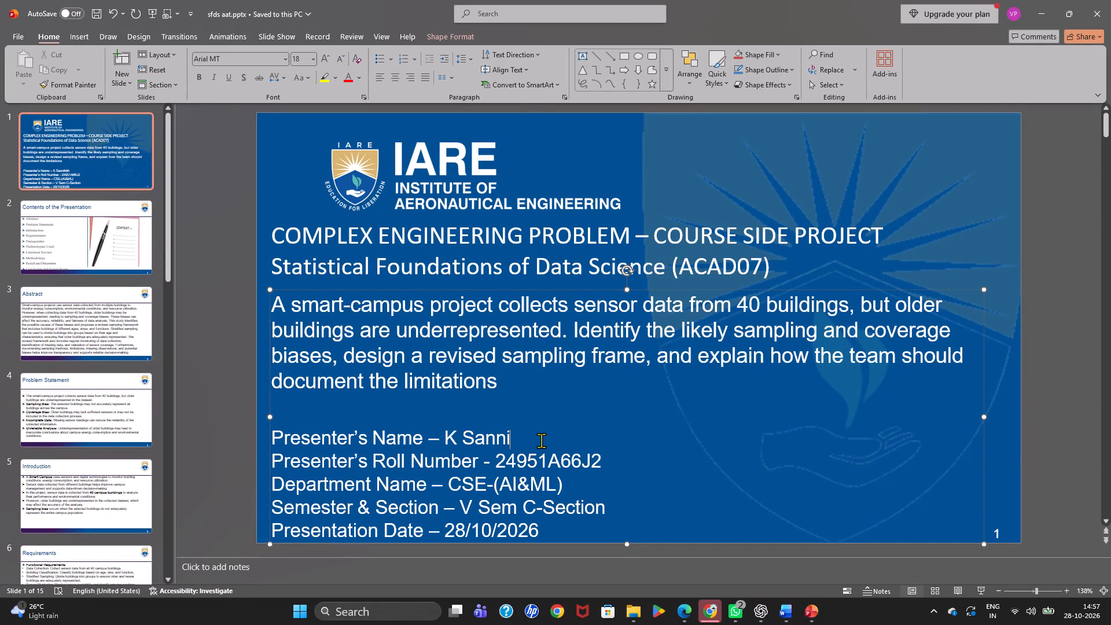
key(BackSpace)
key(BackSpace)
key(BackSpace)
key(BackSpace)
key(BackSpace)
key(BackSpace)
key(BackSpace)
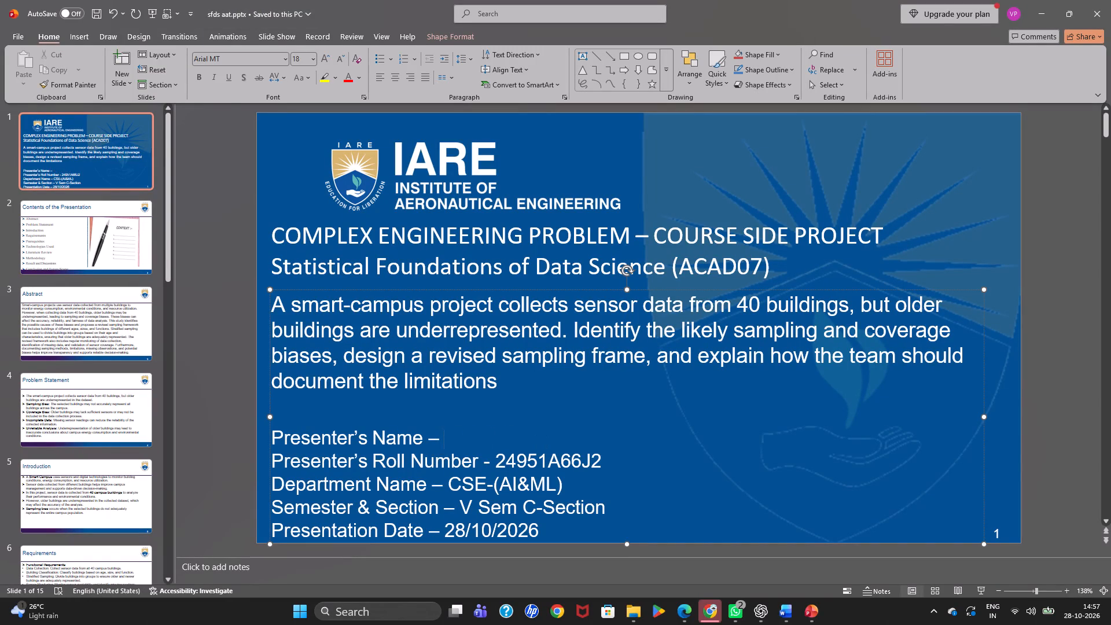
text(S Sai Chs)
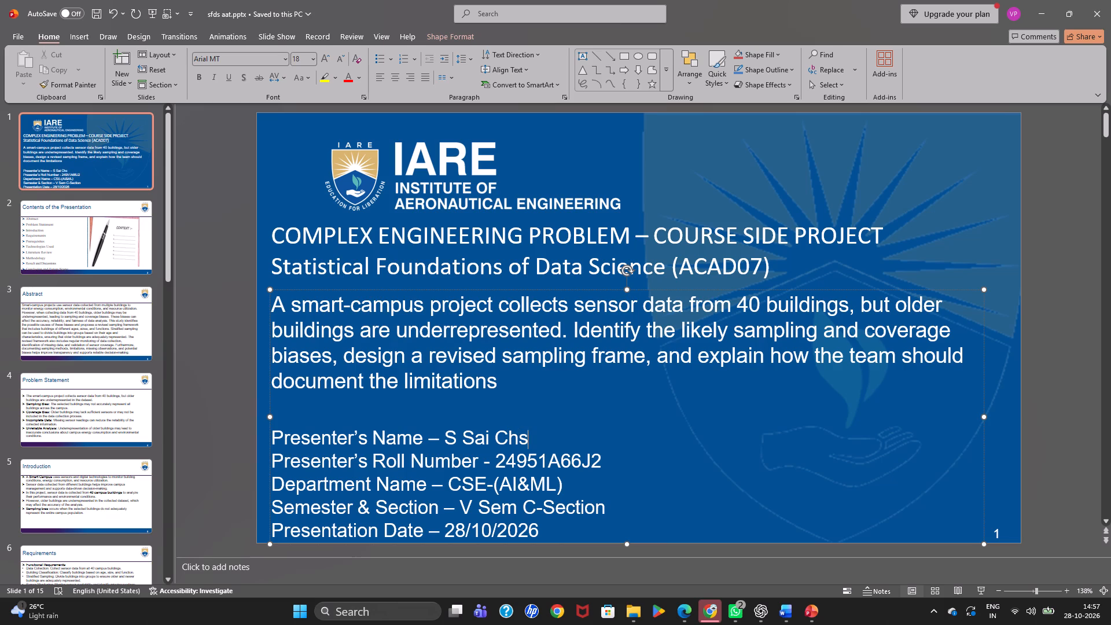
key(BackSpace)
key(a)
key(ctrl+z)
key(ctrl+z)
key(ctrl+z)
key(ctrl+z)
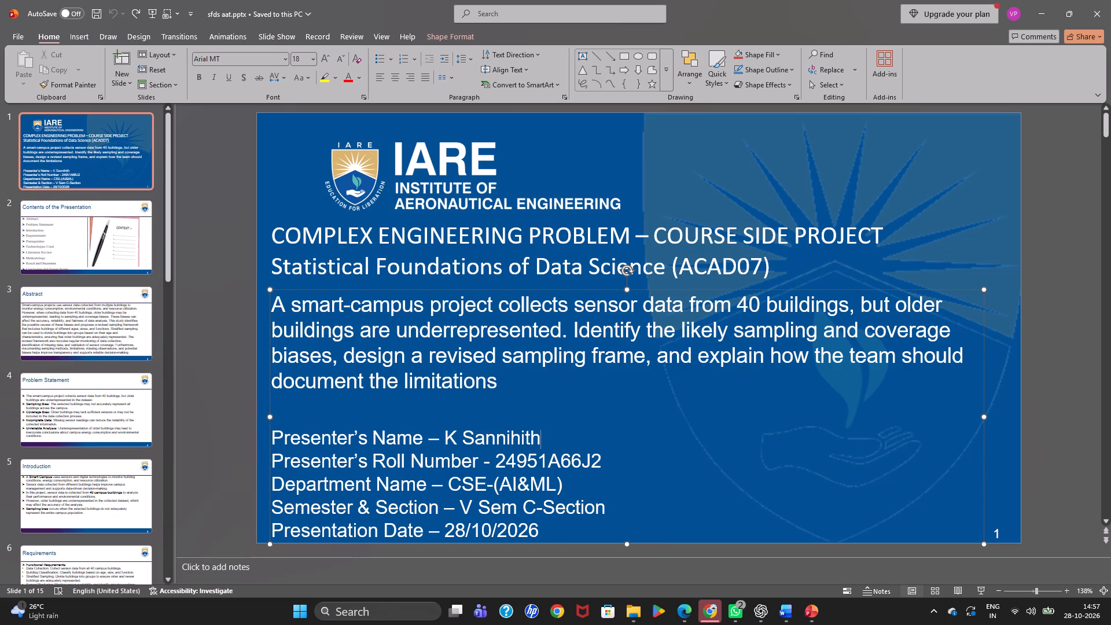
Replace the presenter's name on the title slide with the new presenter's name.
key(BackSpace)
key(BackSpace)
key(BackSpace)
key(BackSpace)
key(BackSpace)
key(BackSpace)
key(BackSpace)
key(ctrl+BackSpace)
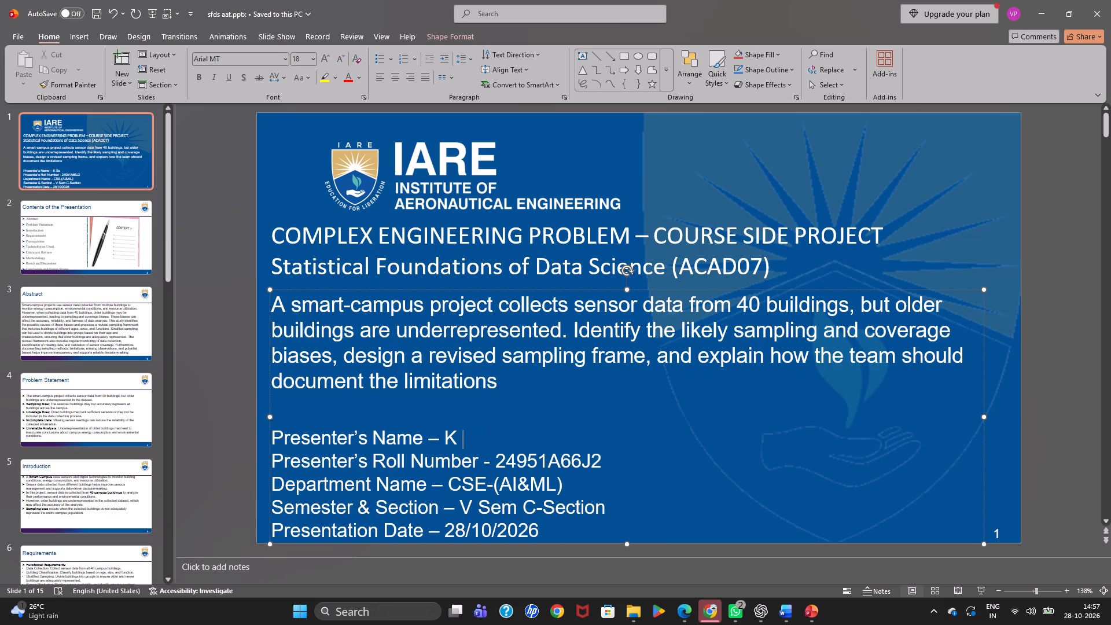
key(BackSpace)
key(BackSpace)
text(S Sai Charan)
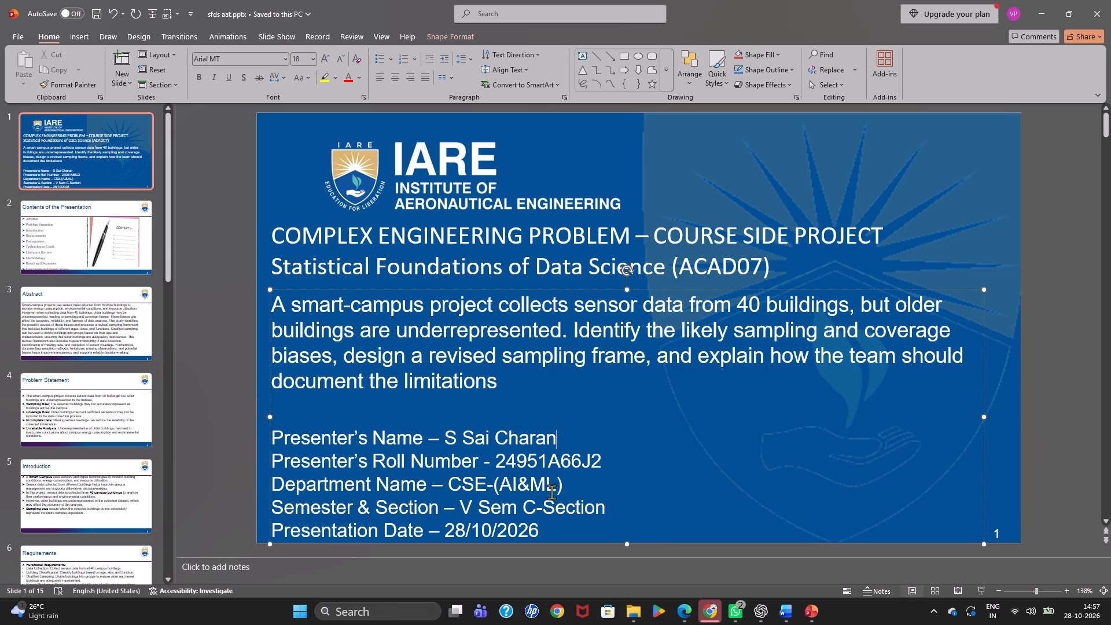
Replace the last two characters of the presenter's roll number on the title slide with the new presenter's ending.
click(601, 464)
key(BackSpace)
key(BackSpace)
text(G7)
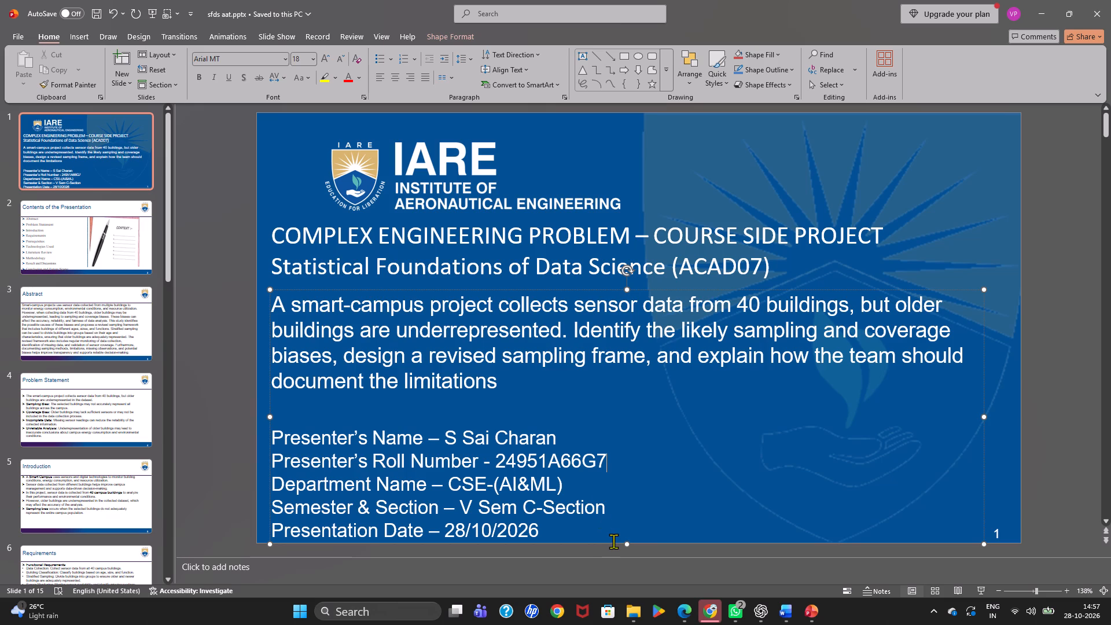
click(104, 176)
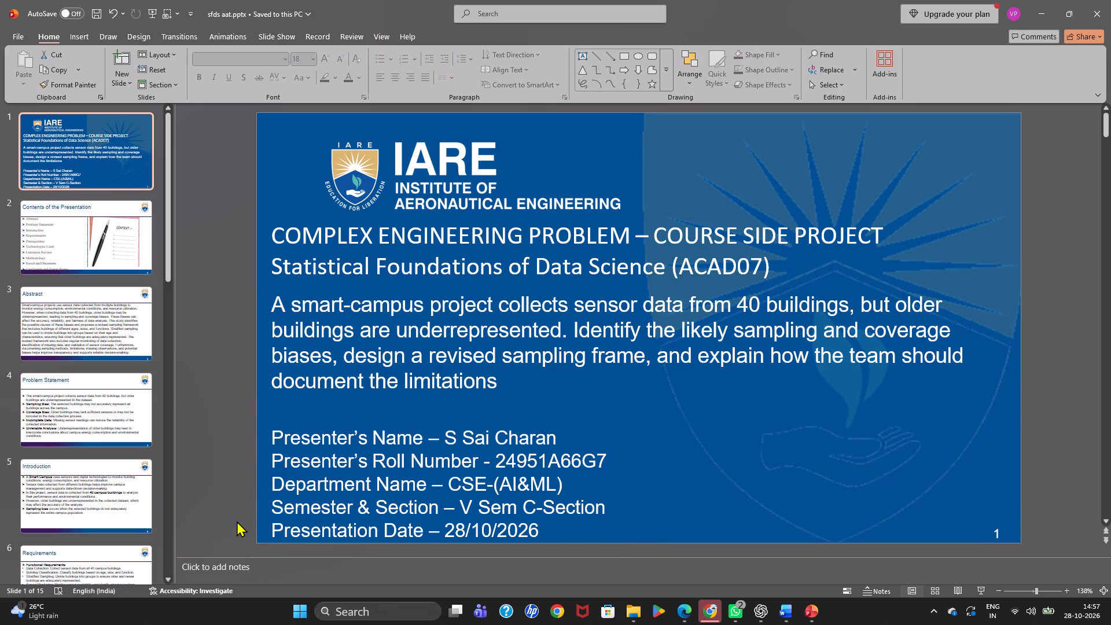
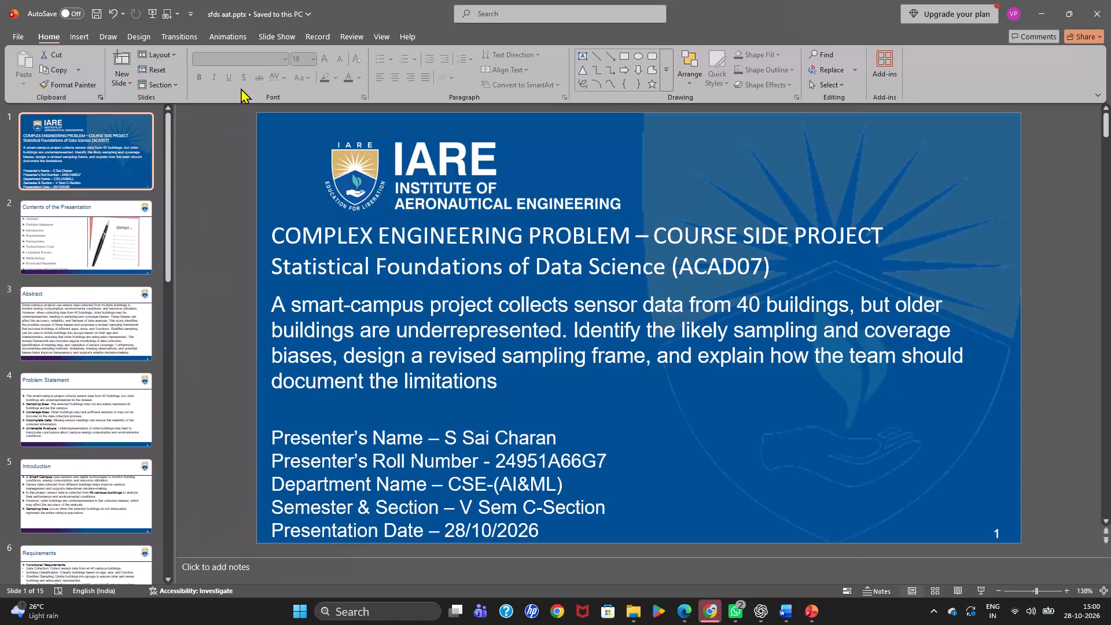
Open the slide show recording view starting from the current title slide.
click(312, 32)
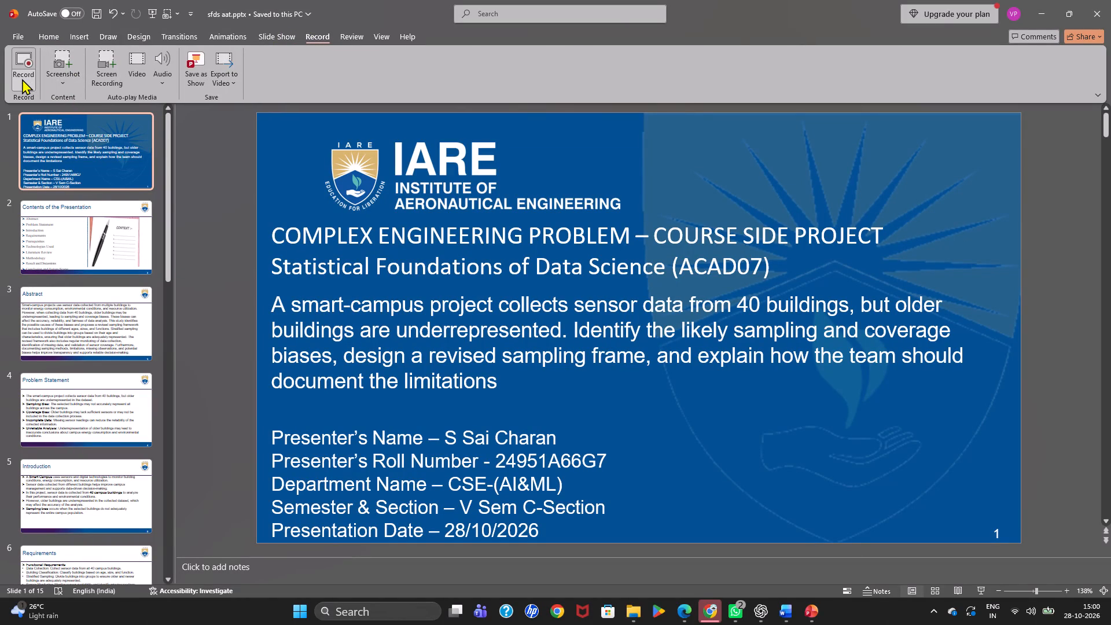
click(22, 79)
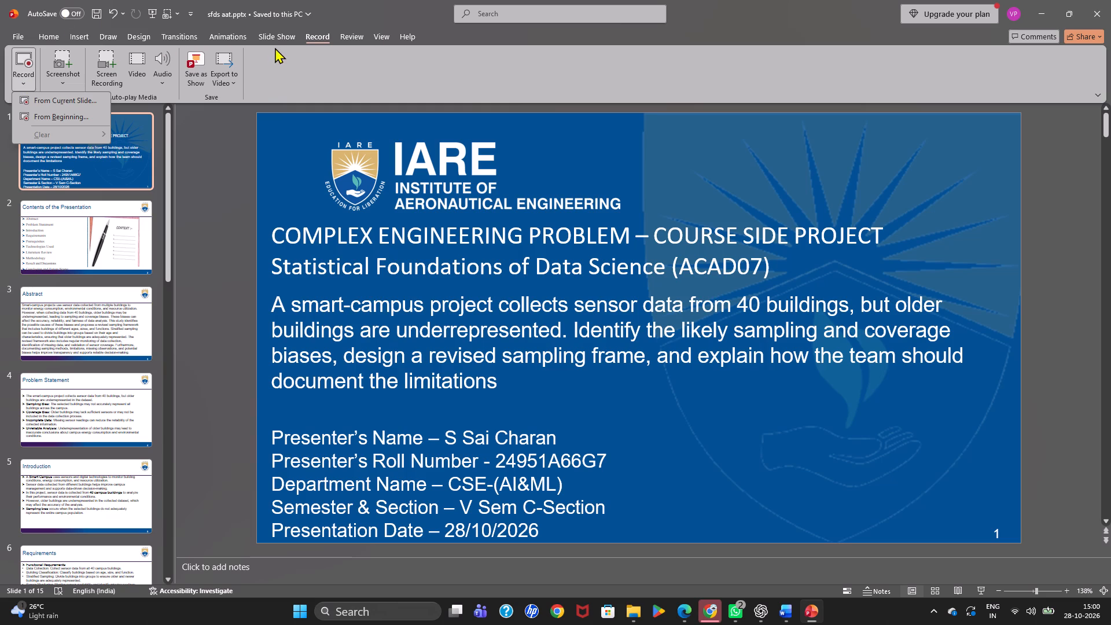
click(384, 33)
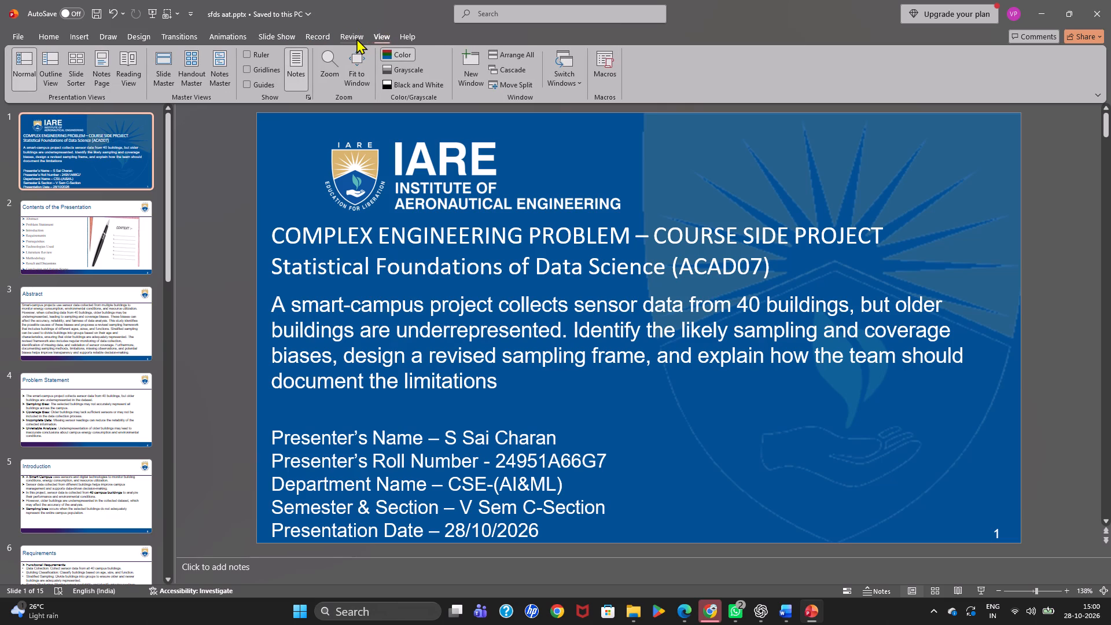
click(347, 27)
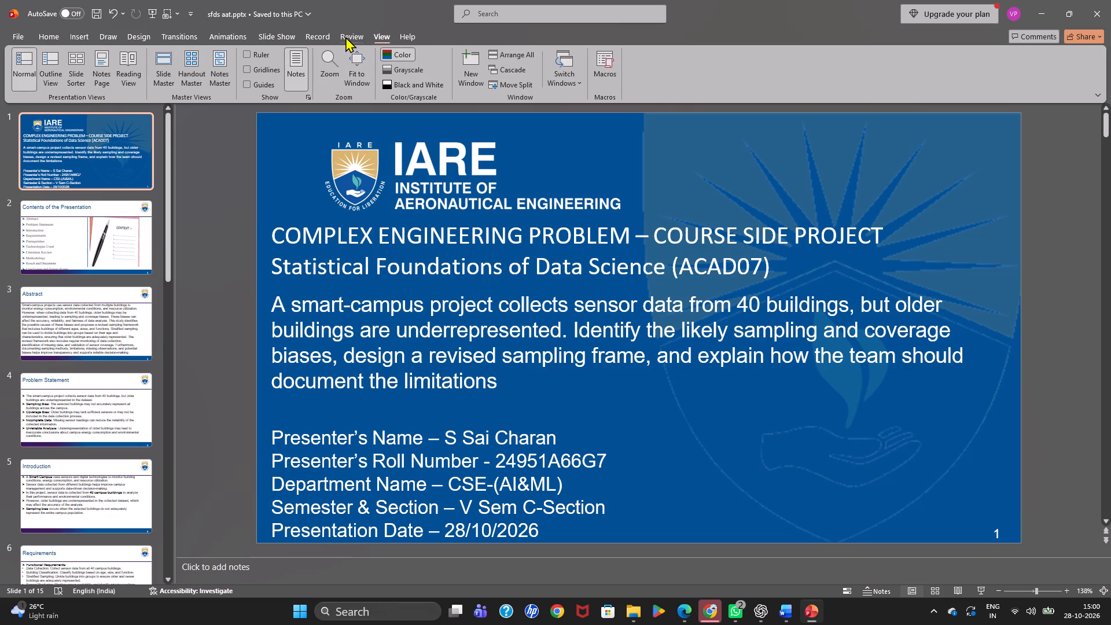
click(345, 36)
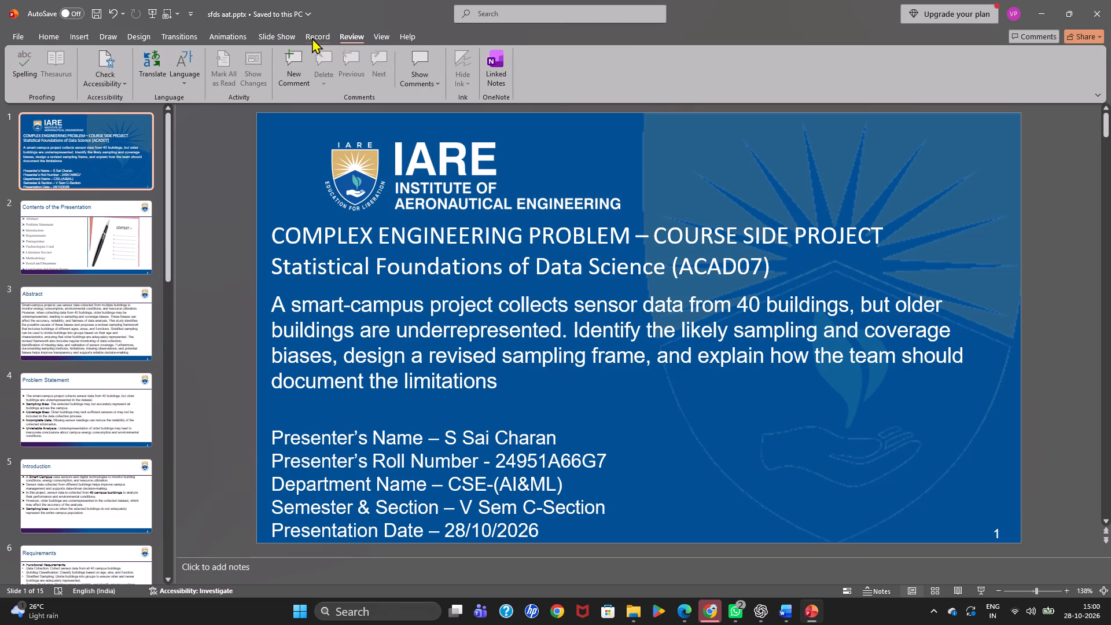
click(312, 38)
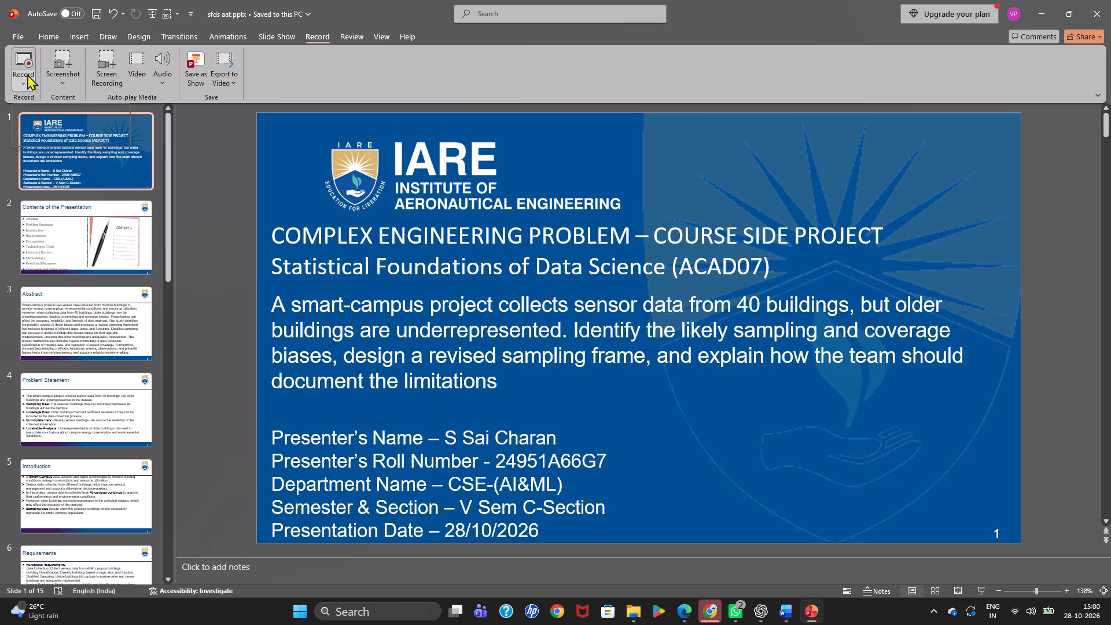
click(27, 74)
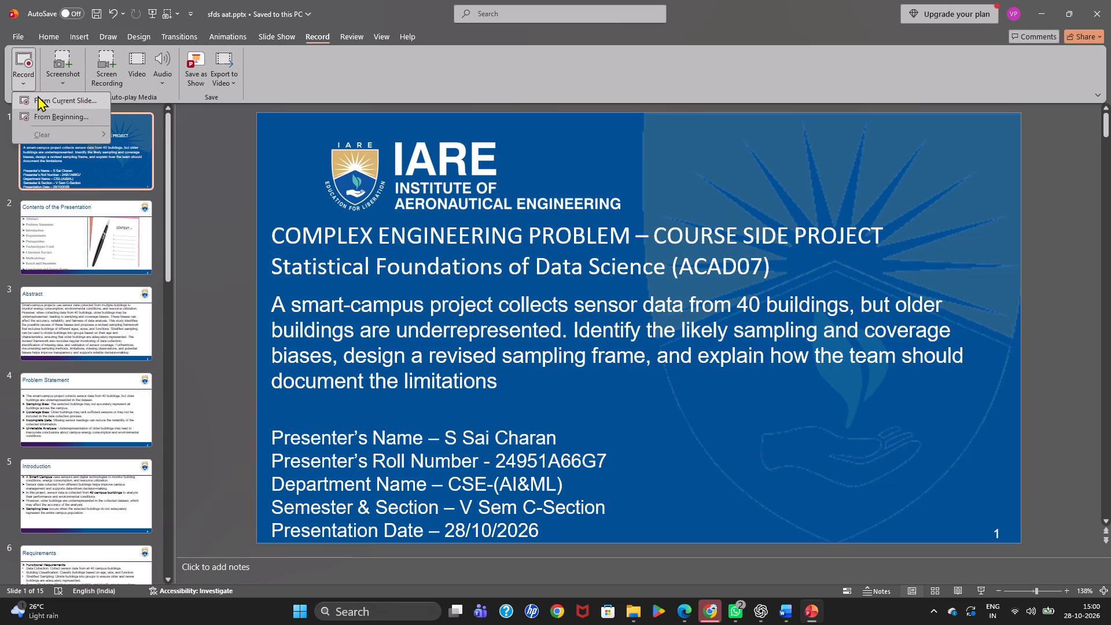
click(38, 95)
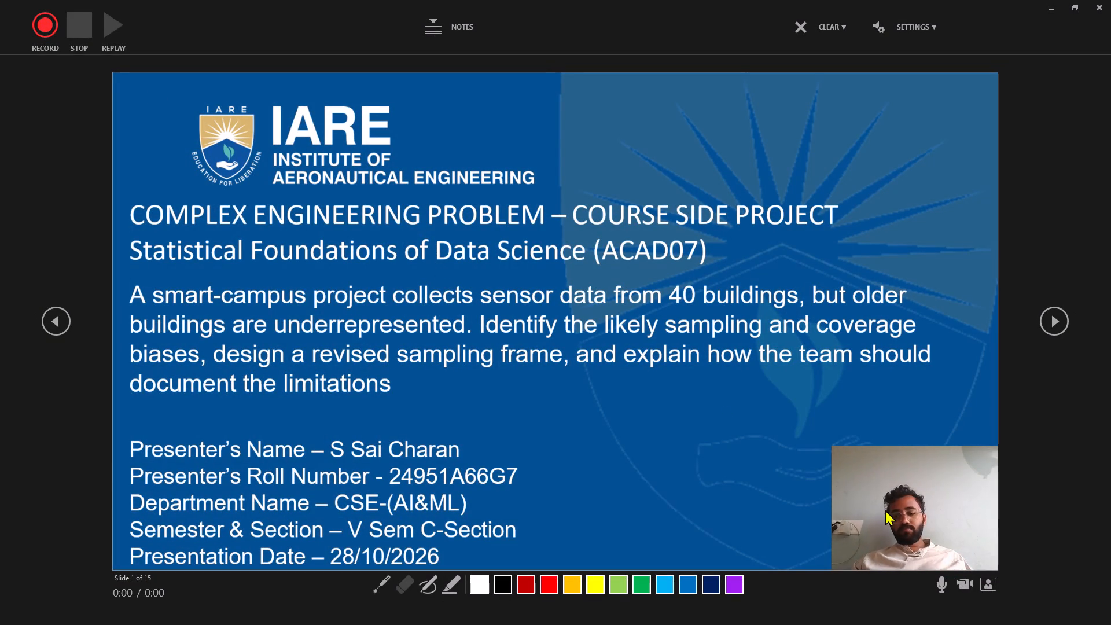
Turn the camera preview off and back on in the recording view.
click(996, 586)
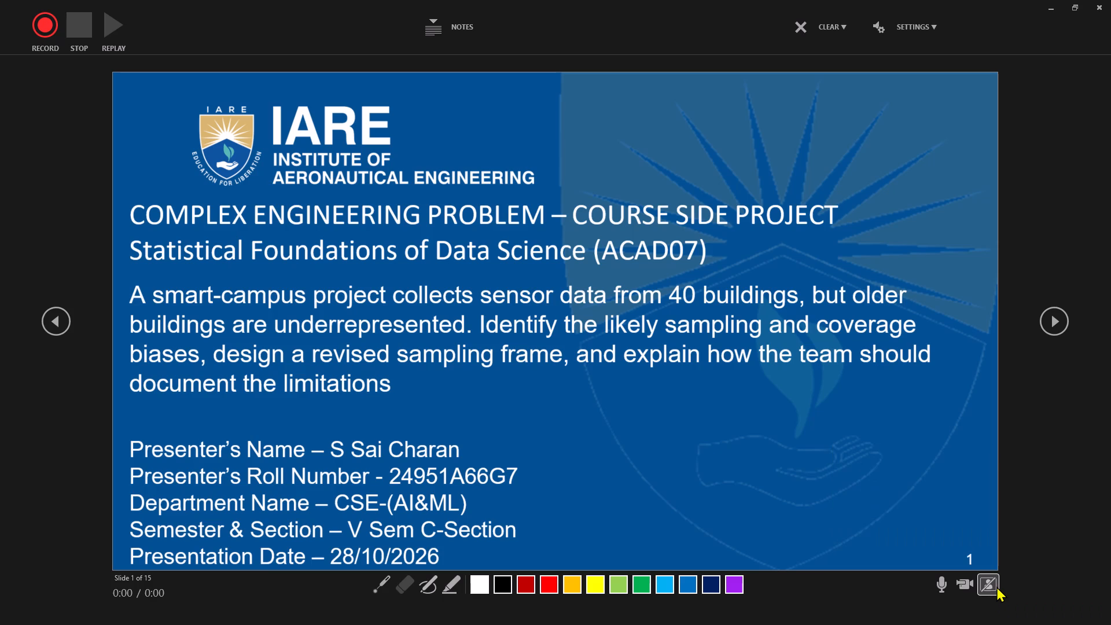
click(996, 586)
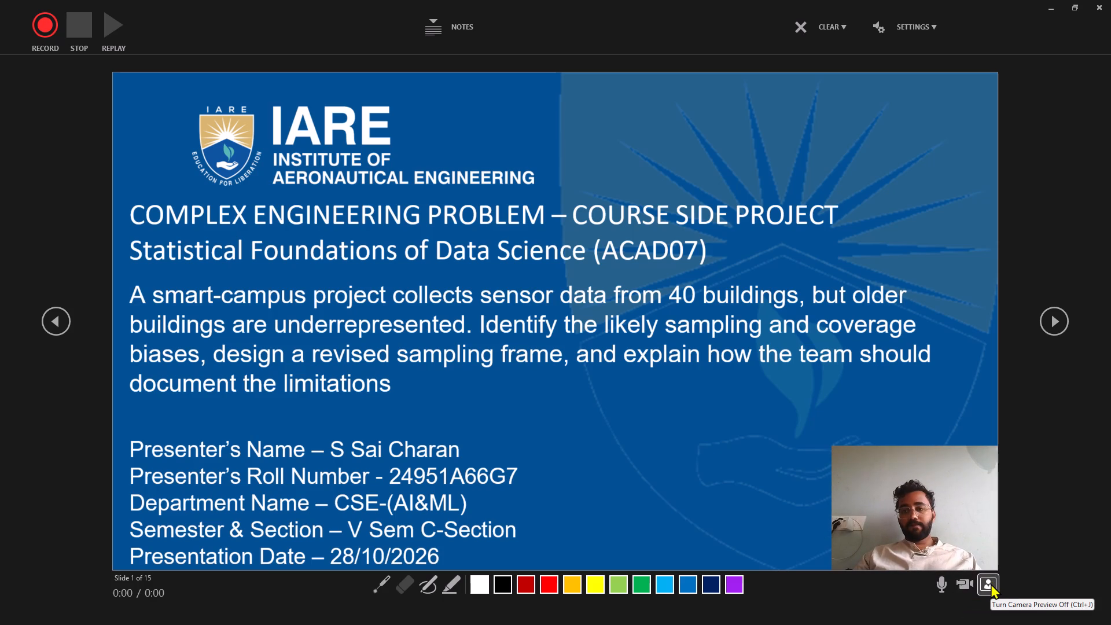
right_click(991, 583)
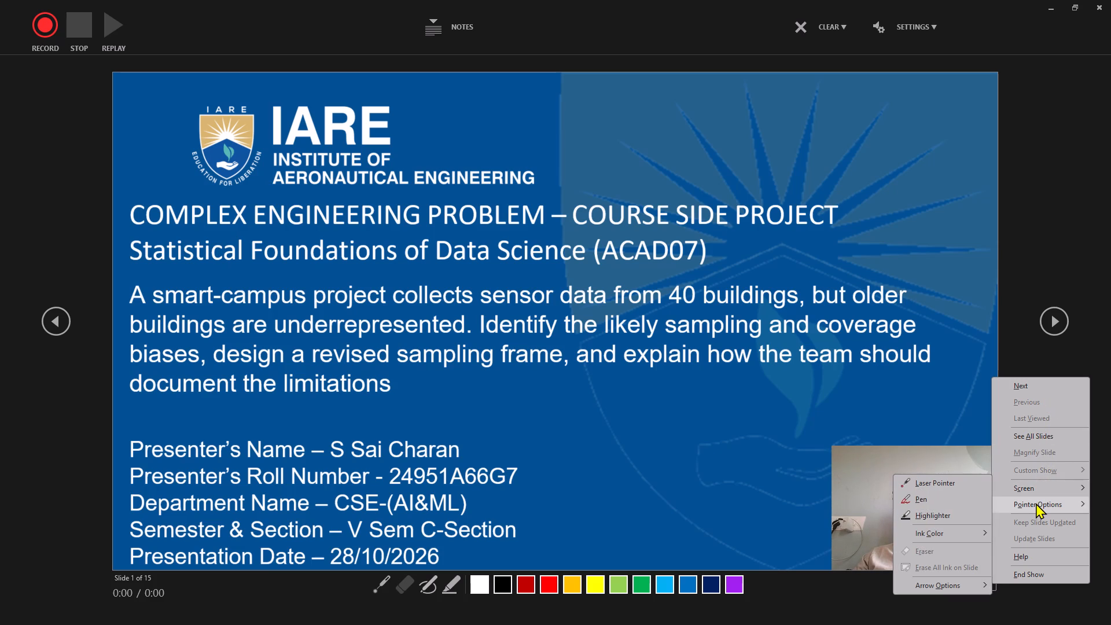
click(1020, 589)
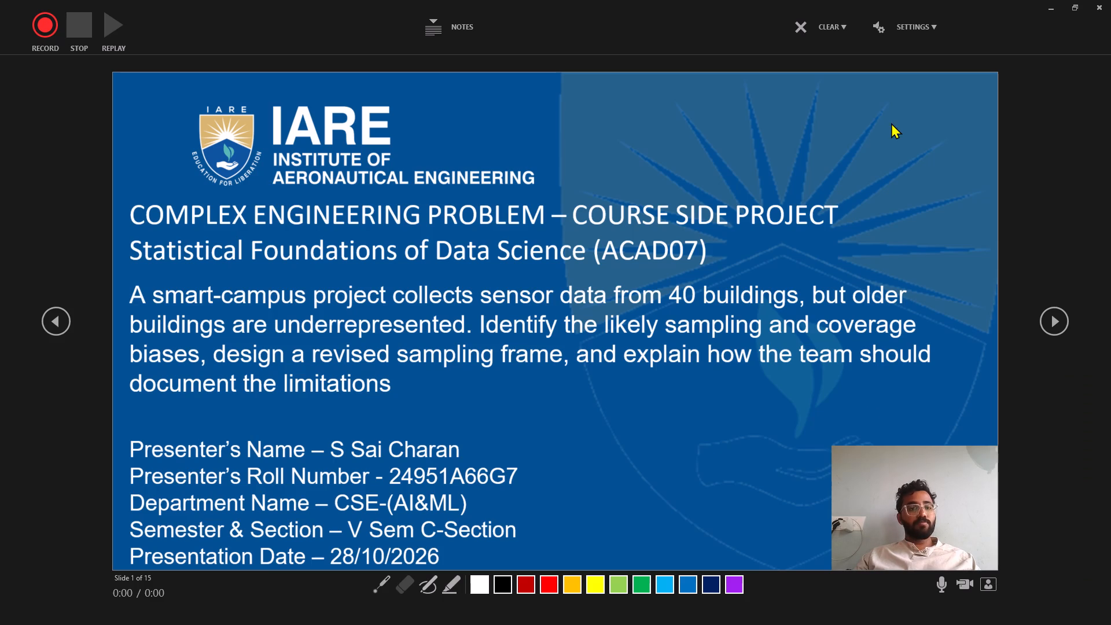
Check which microphone and camera are selected for the recording.
click(915, 29)
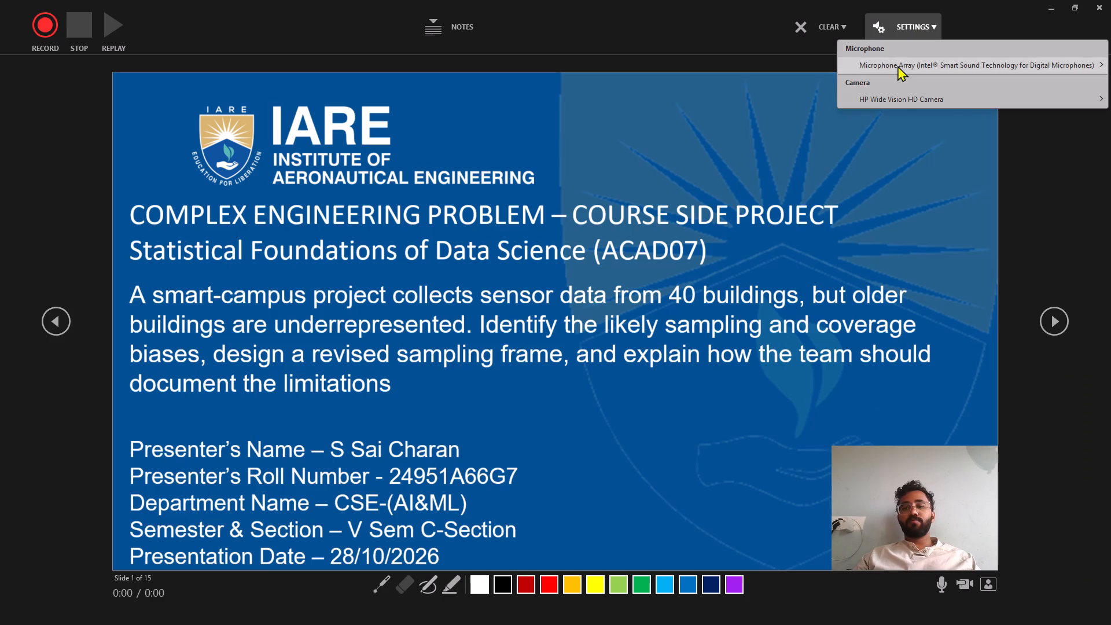
click(907, 124)
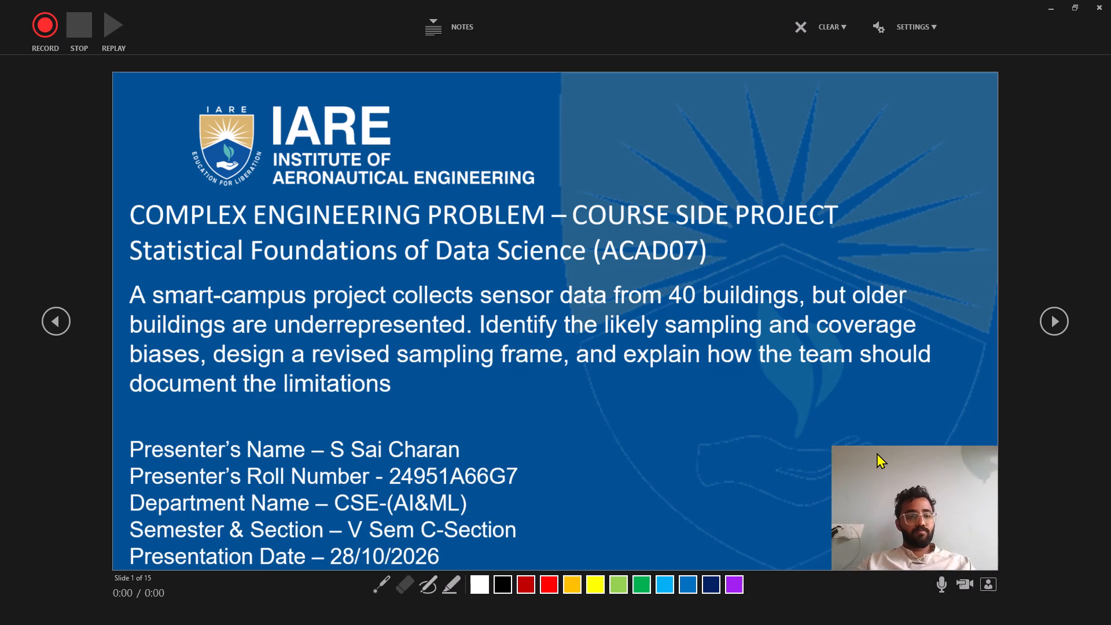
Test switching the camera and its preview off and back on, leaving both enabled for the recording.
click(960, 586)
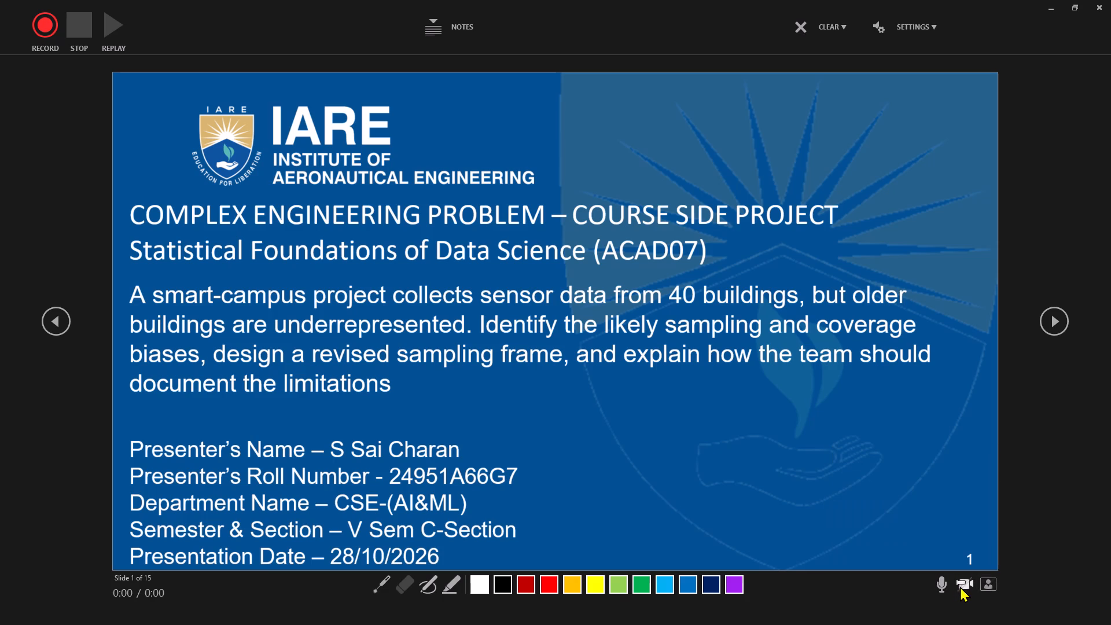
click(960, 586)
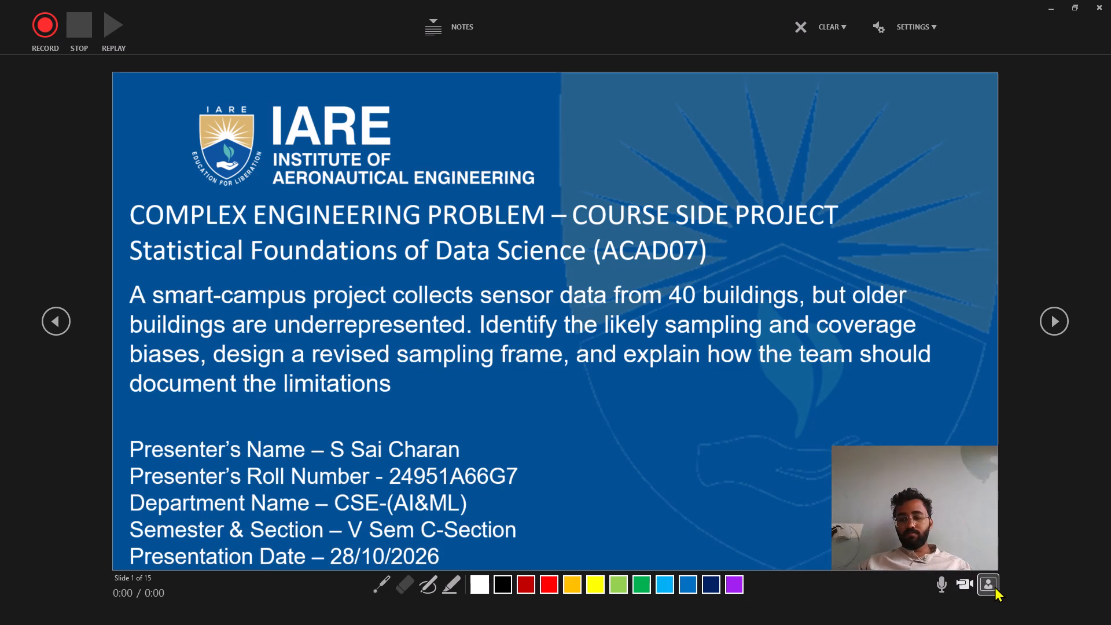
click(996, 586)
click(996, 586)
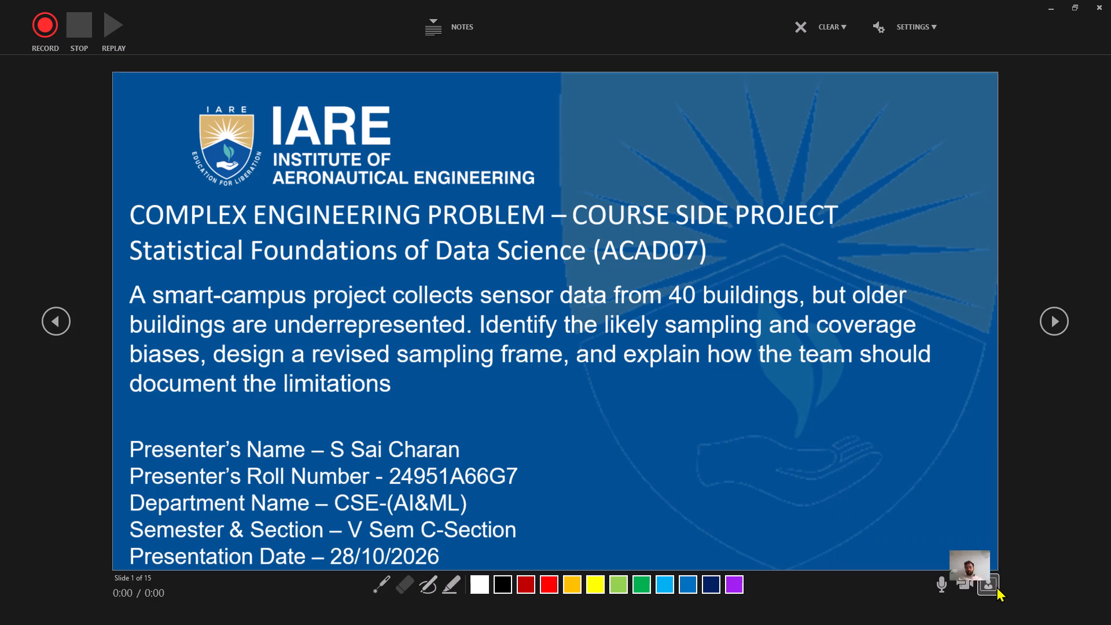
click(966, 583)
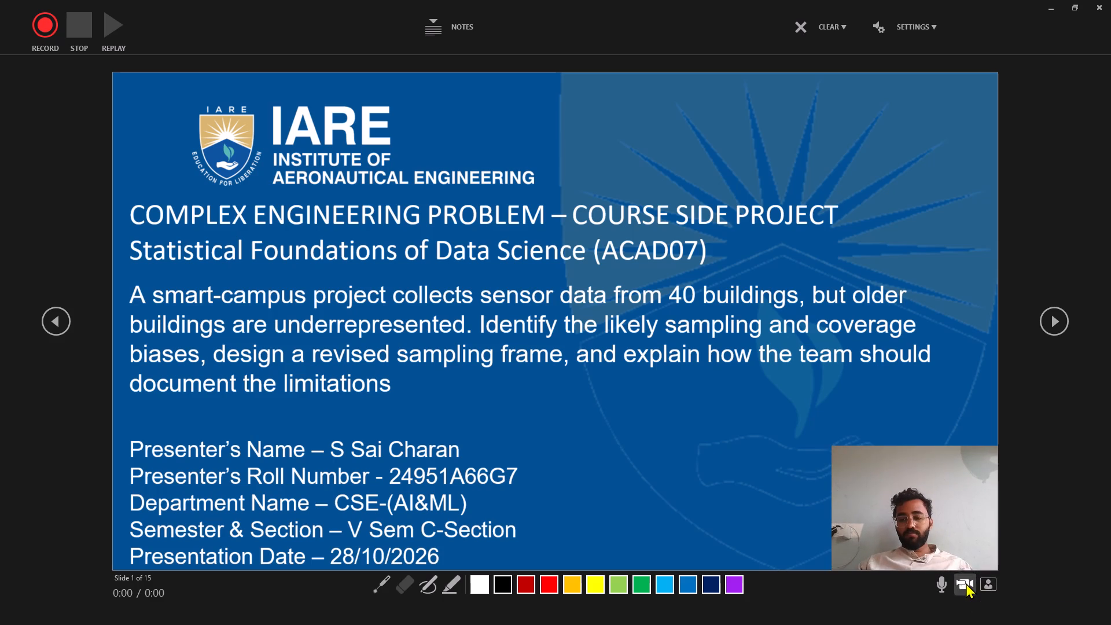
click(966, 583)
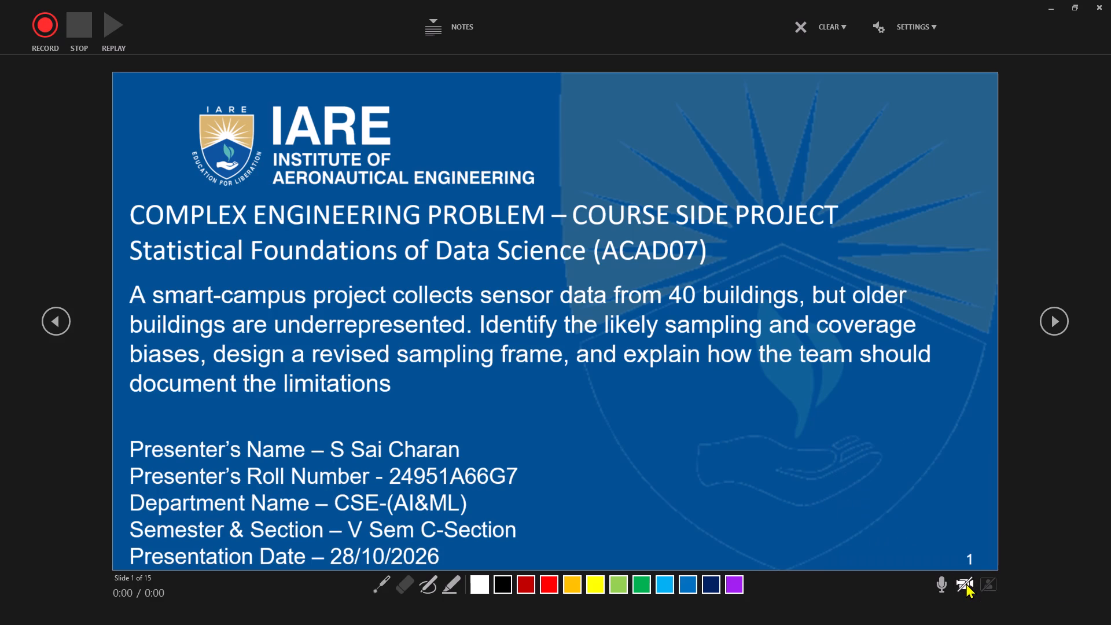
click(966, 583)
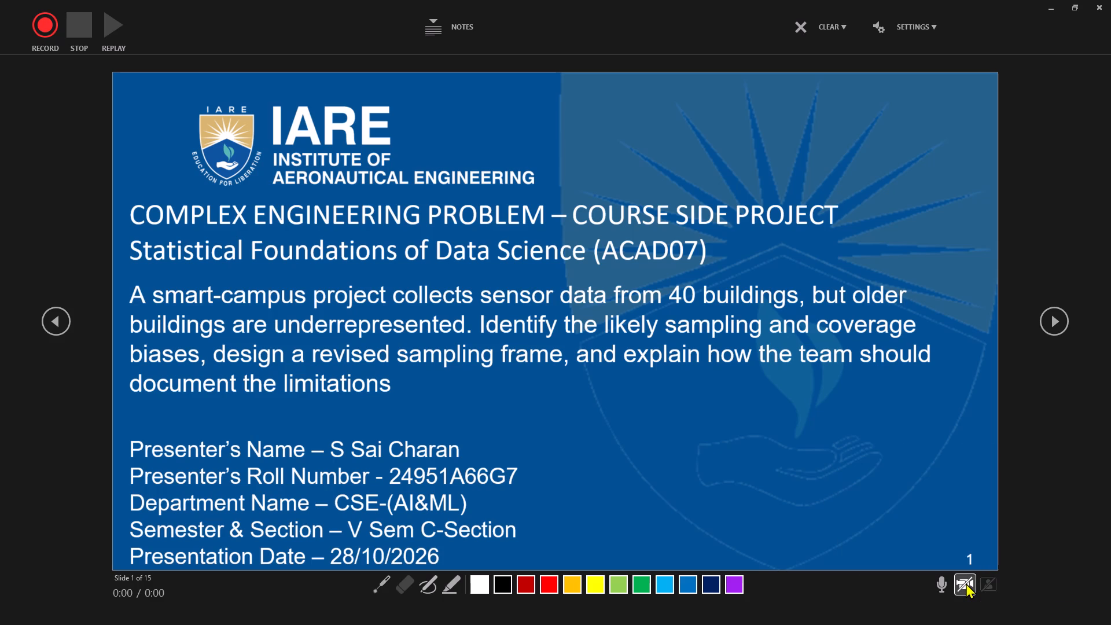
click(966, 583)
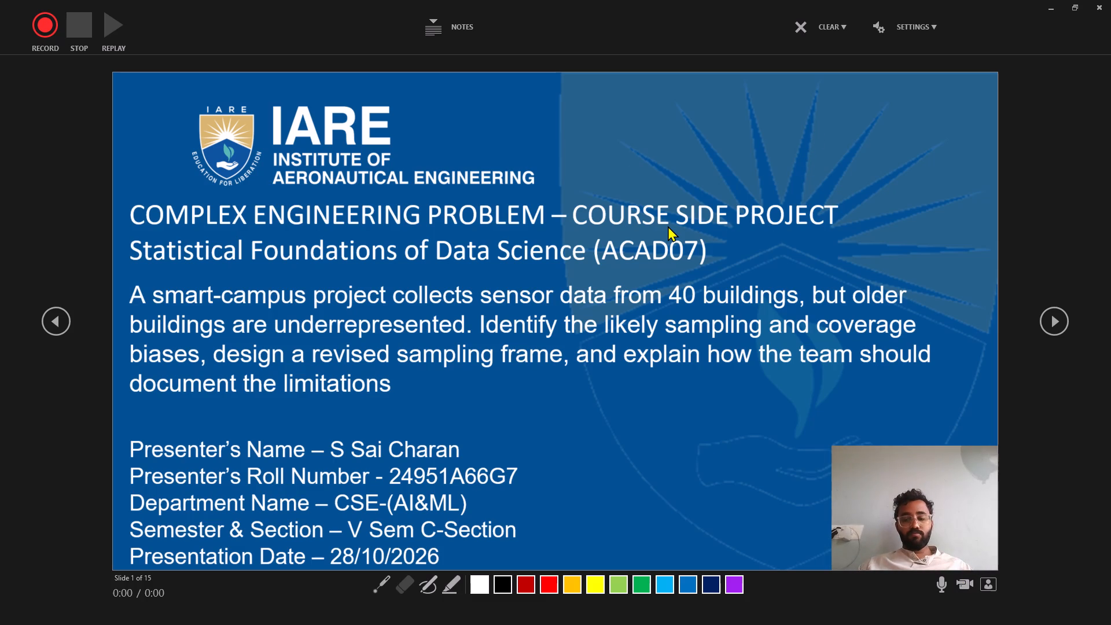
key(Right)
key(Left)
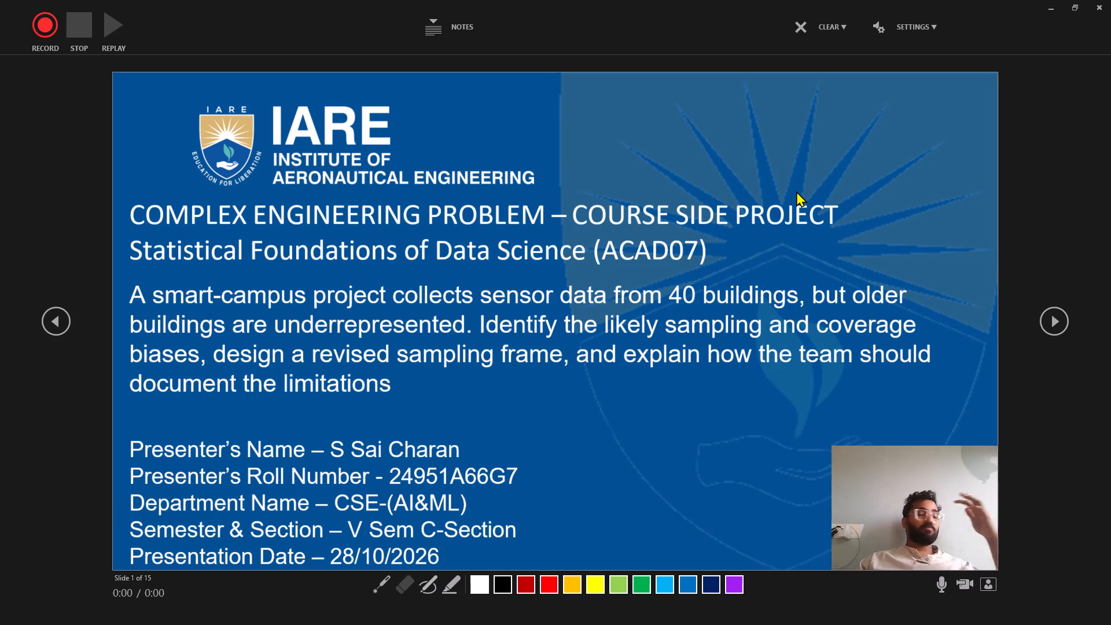
Check the available camera devices in the recording settings.
click(922, 33)
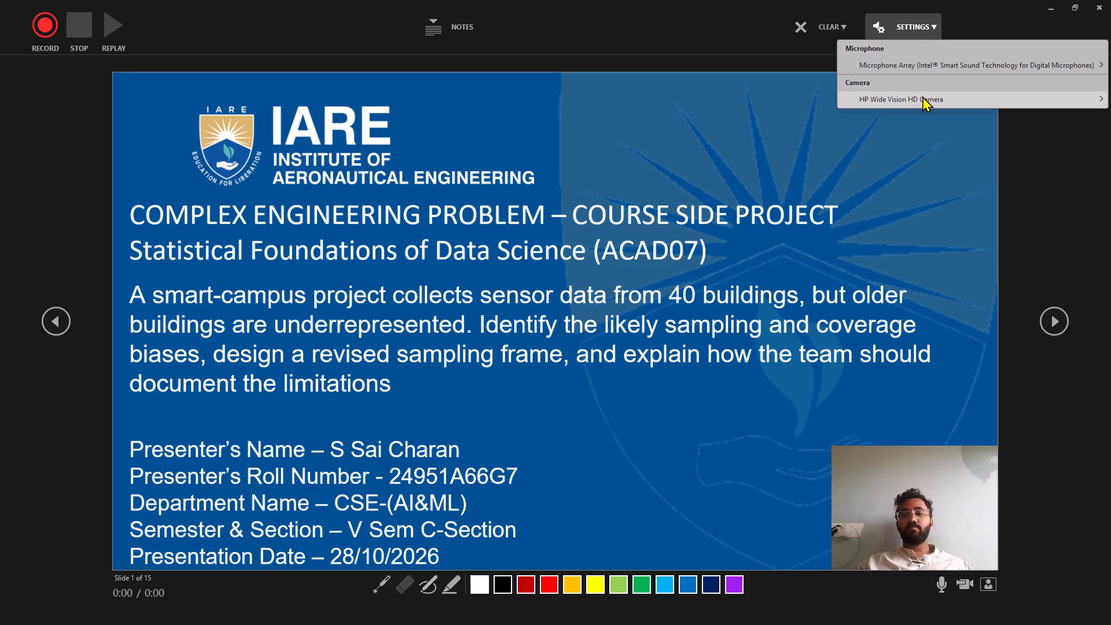
scroll(922, 96, down, 1)
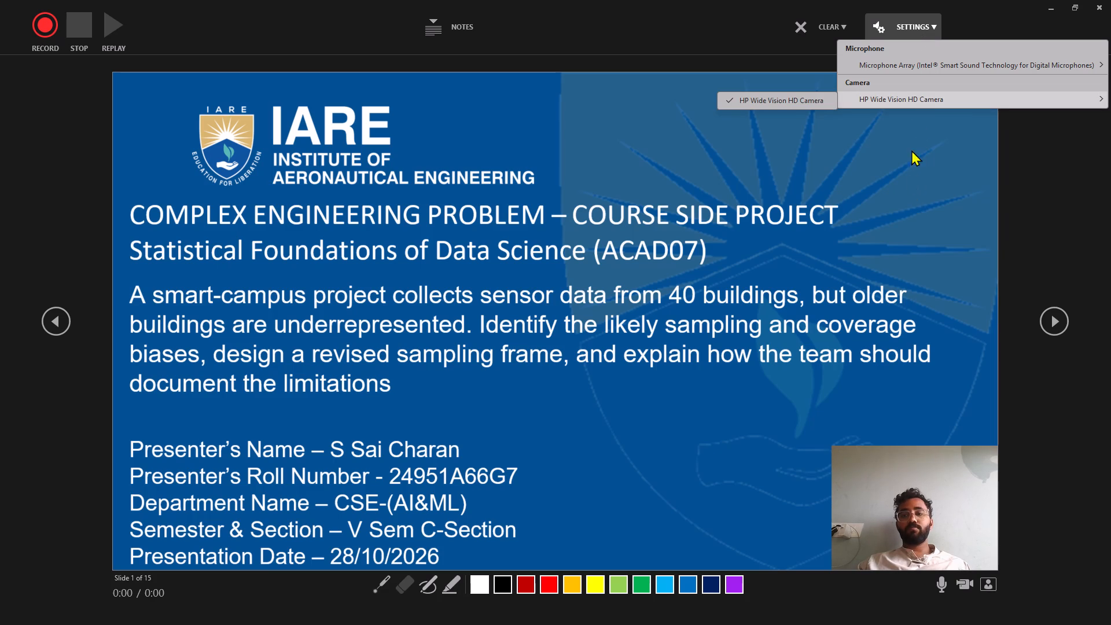
click(948, 216)
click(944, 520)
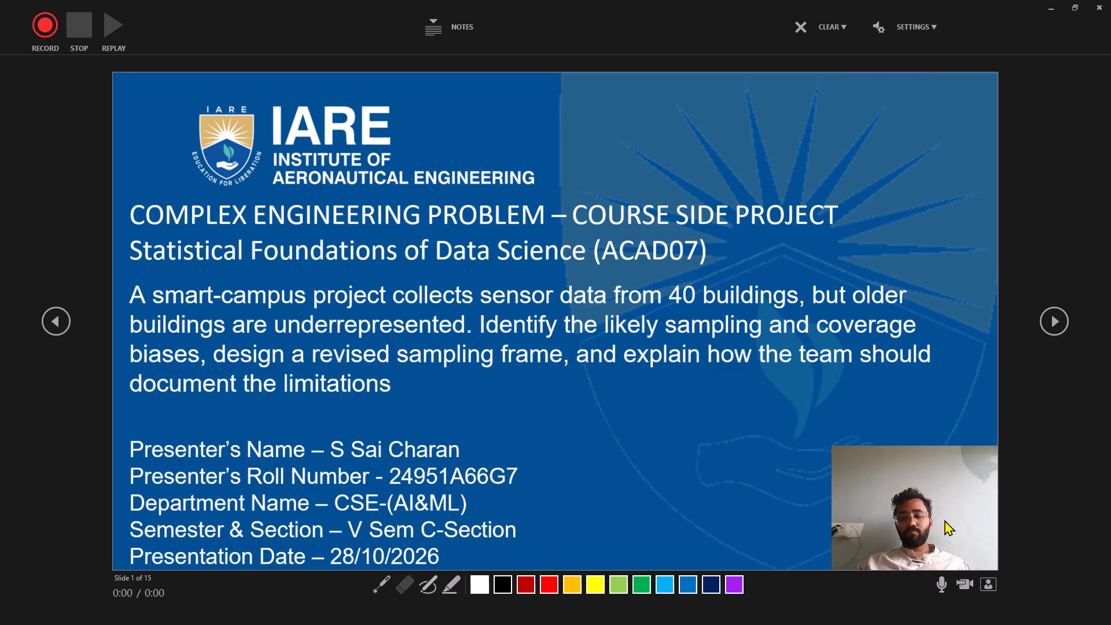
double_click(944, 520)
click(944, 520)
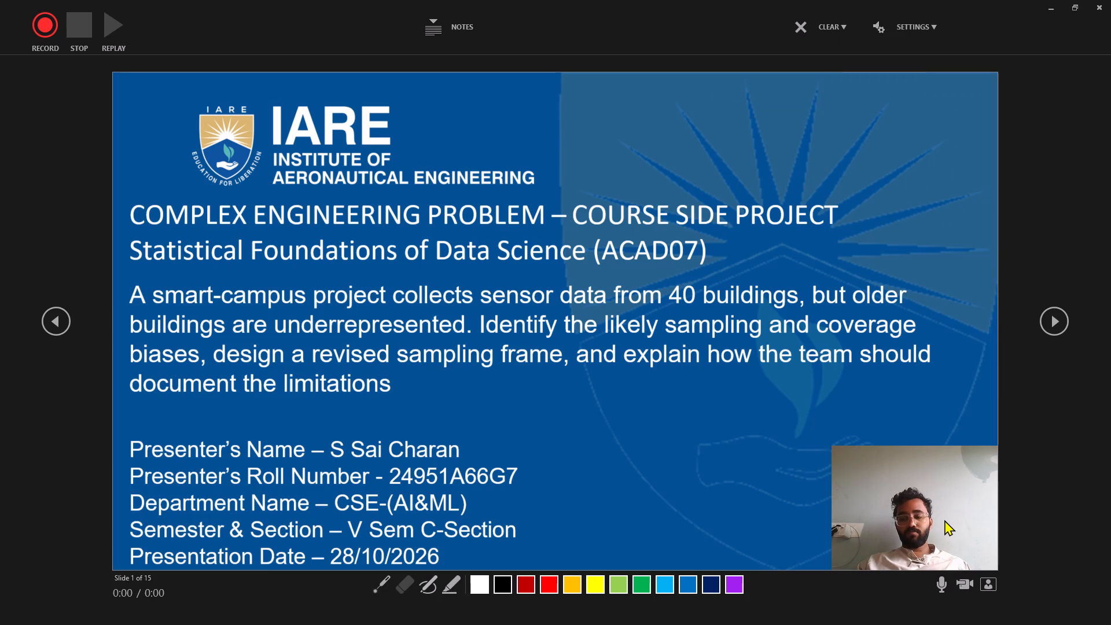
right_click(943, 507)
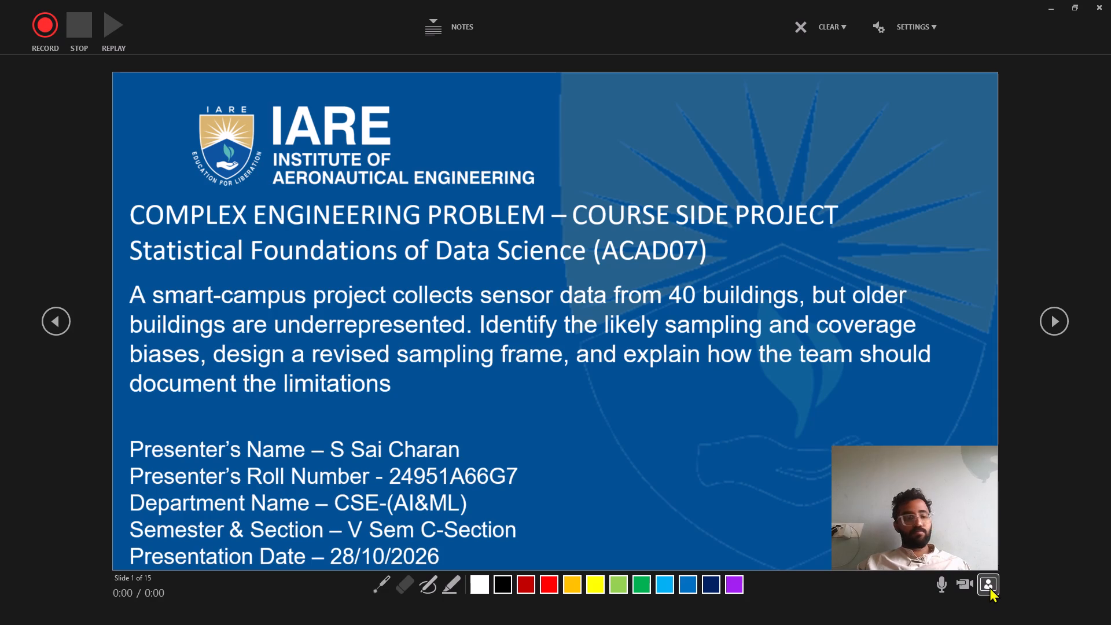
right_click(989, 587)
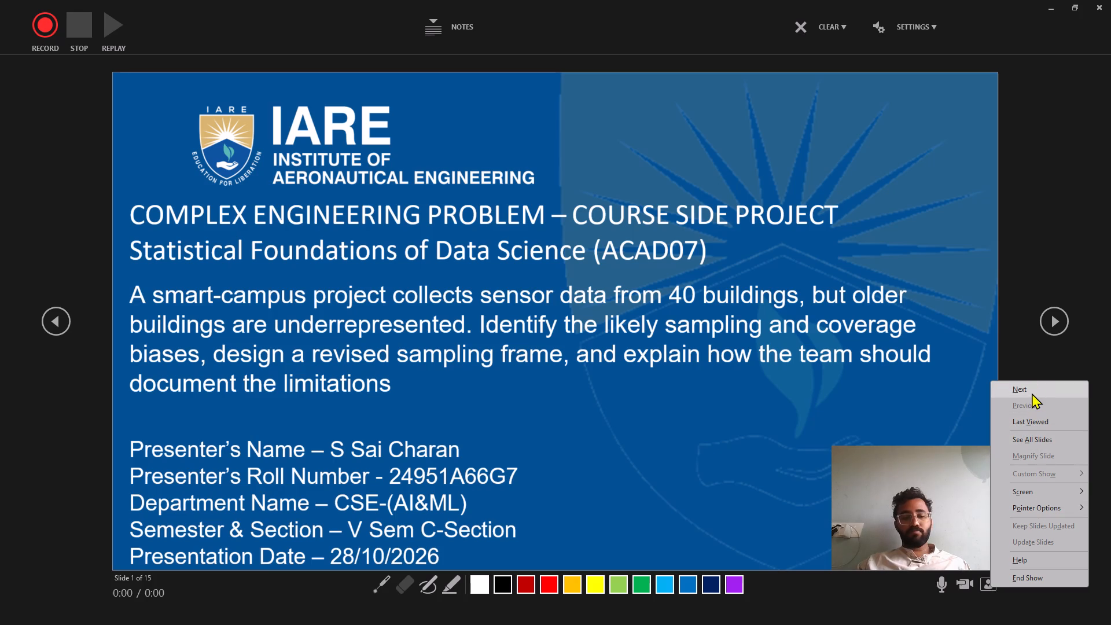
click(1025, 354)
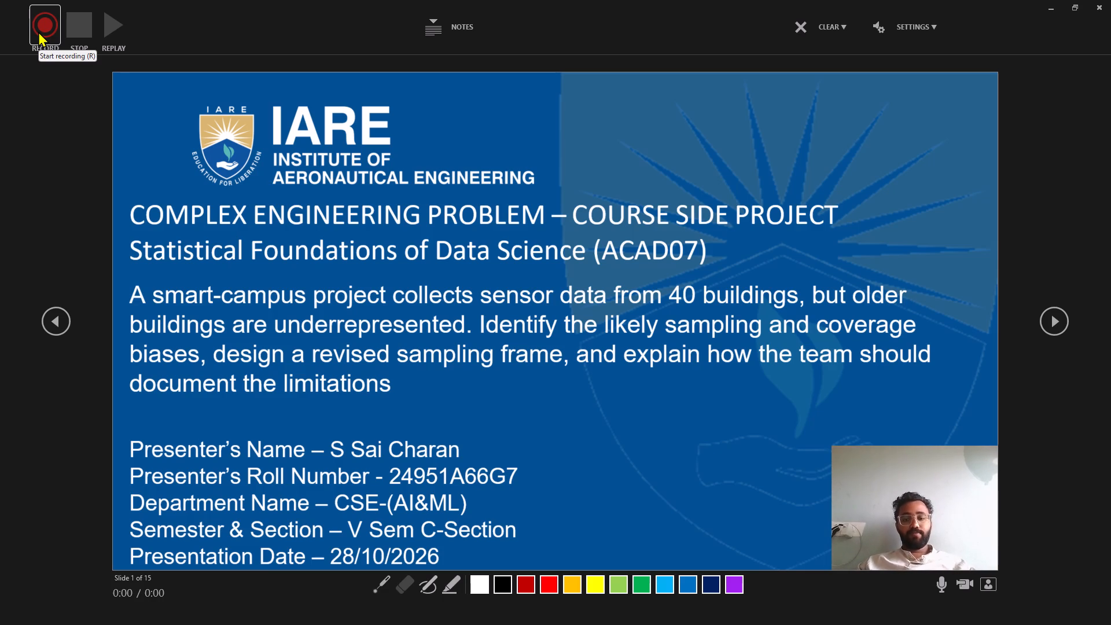
Start recording the presentation from the title slide with the camera preview on.
click(35, 36)
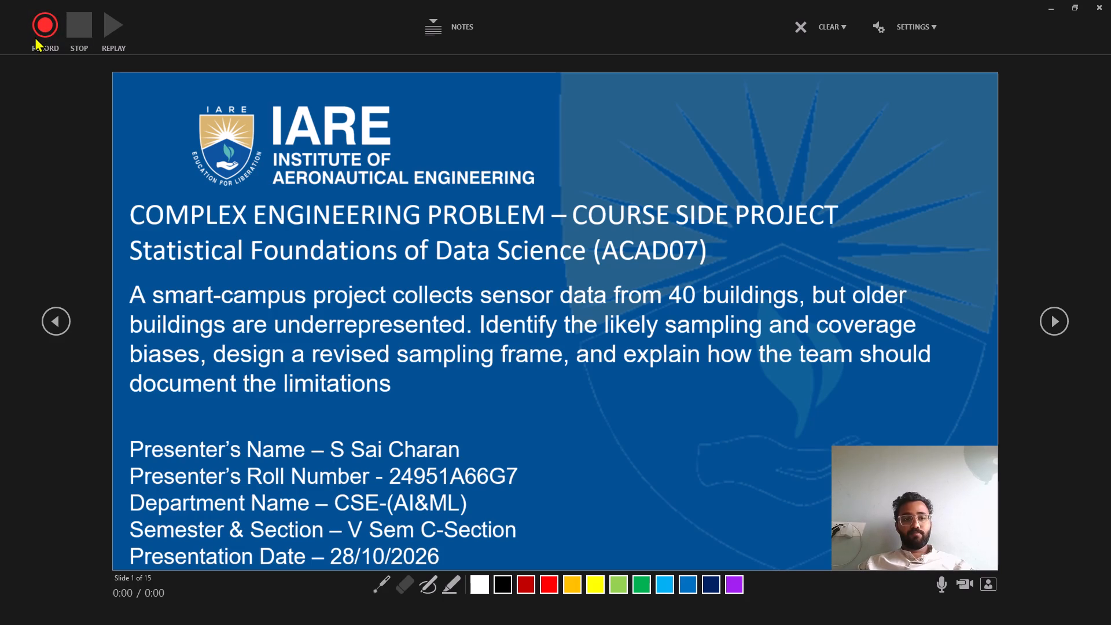
click(51, 22)
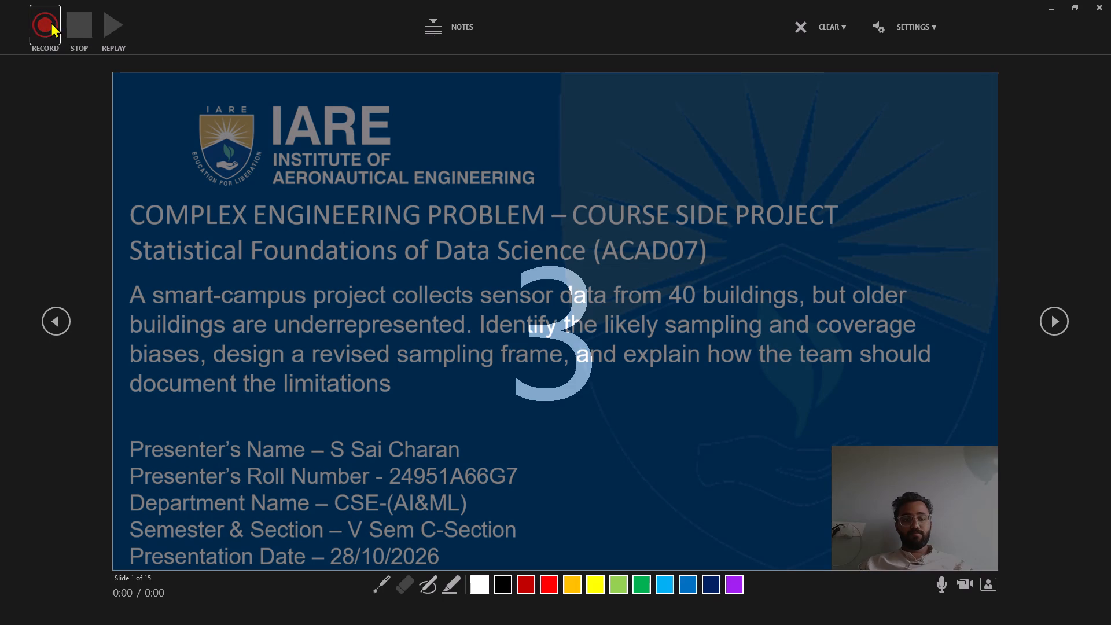
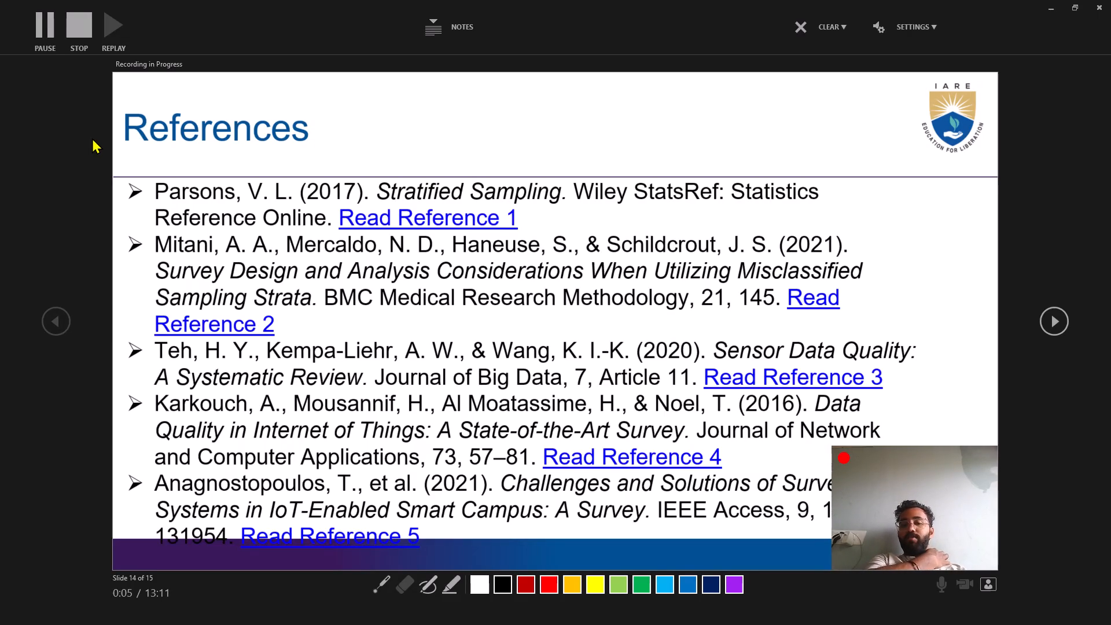
Record the closing Thank You slide, stop the recording there and return to the slide editing view.
key(Down)
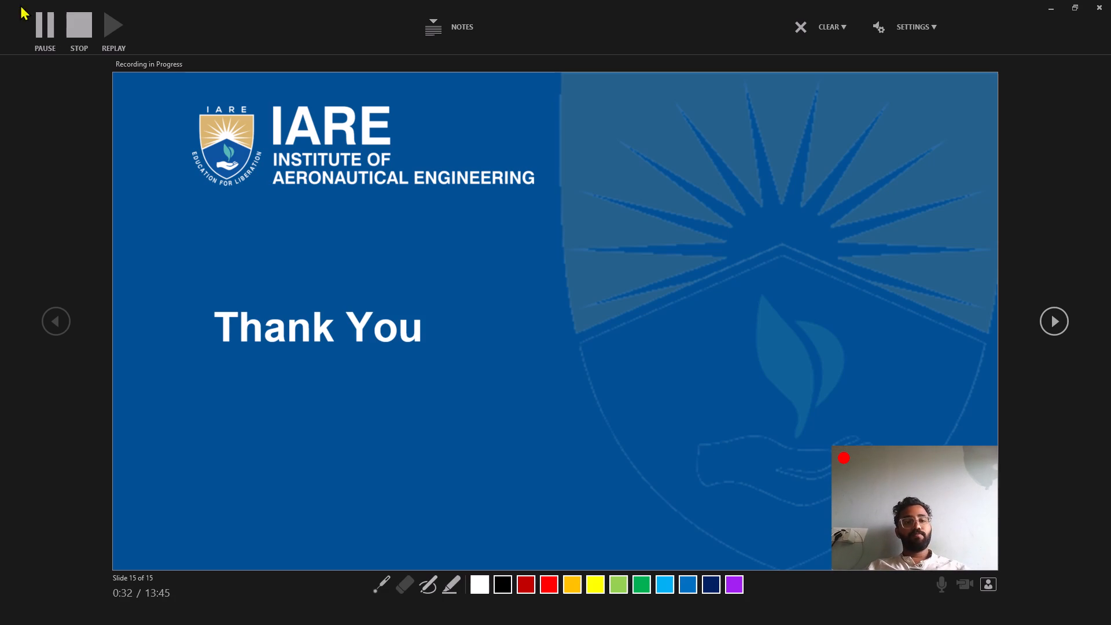
click(73, 24)
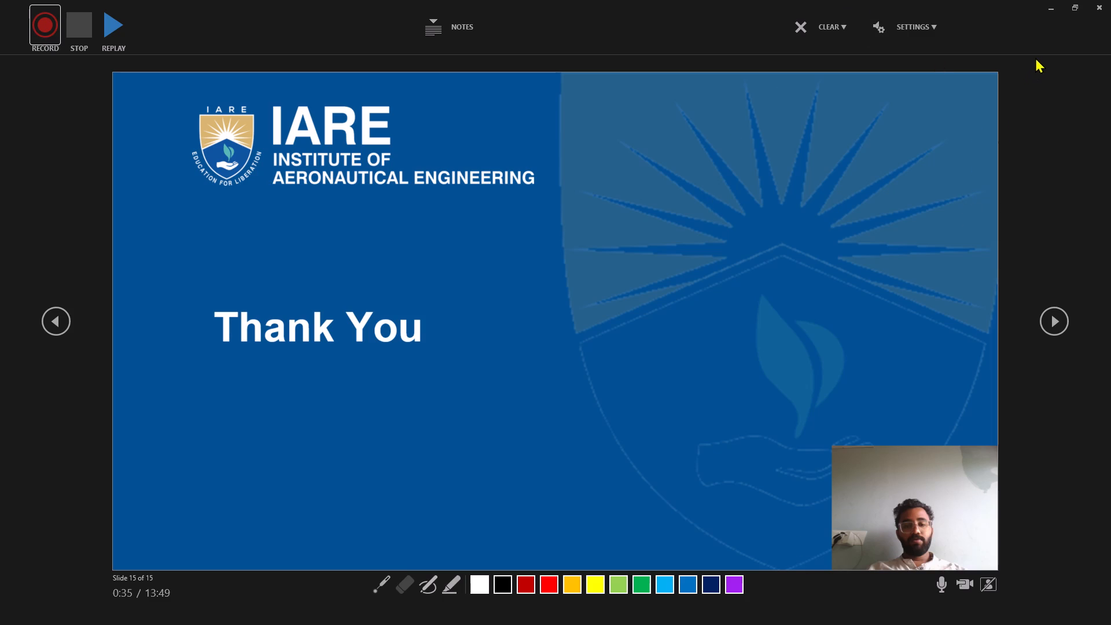
click(1101, 6)
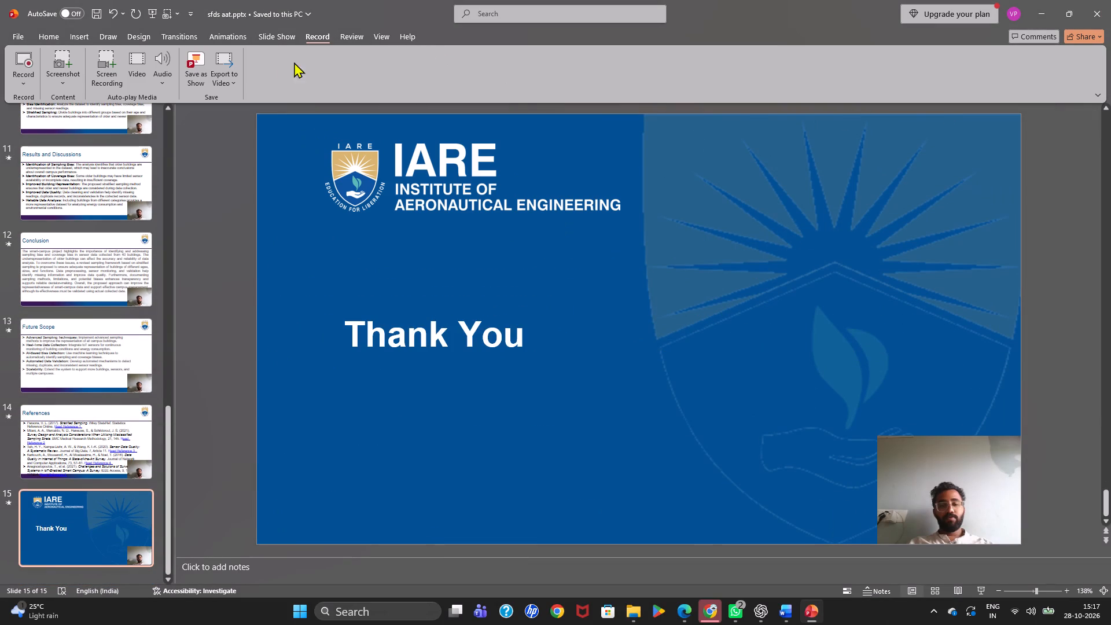
Export the presentation as a Full HD (1080p) video with recorded timings and narrations, saving it as sfds aat.mp4 in the sai folder.
click(219, 76)
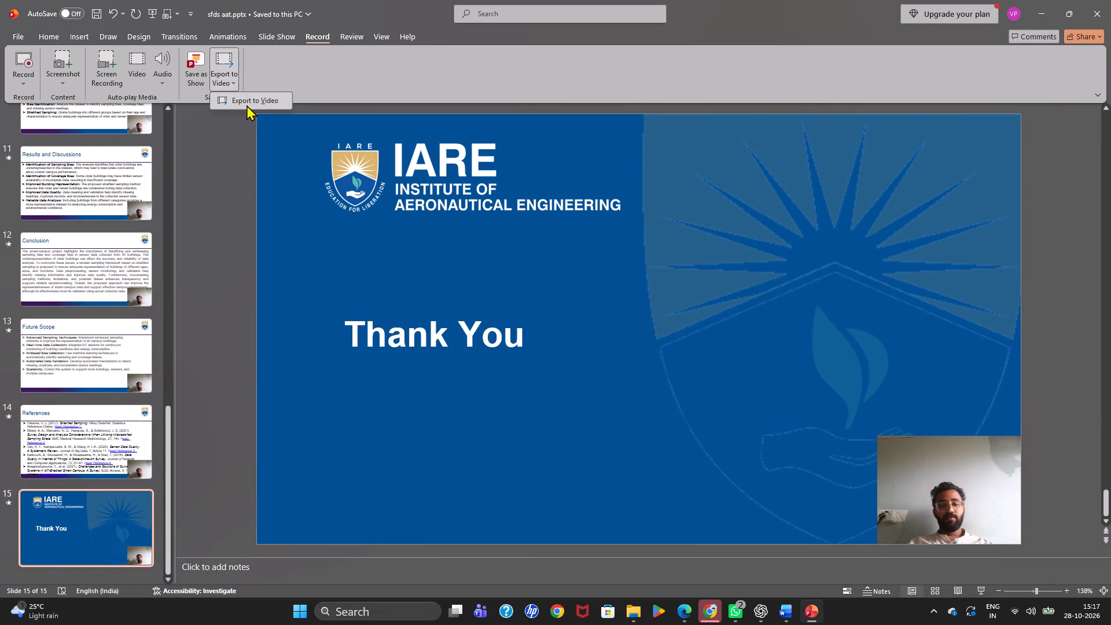
click(247, 105)
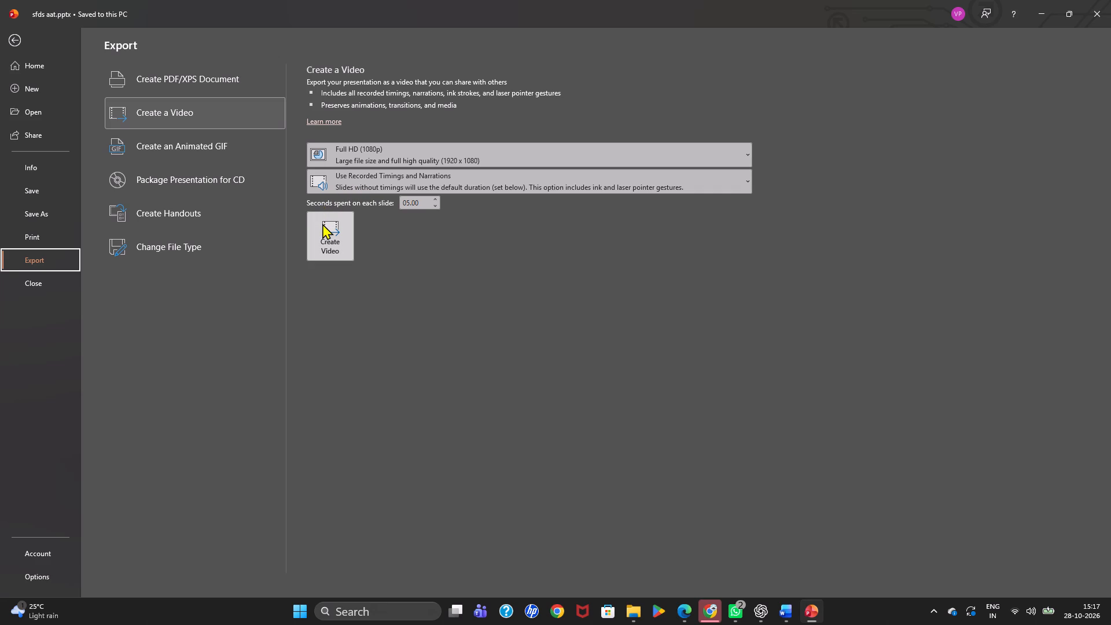
click(357, 153)
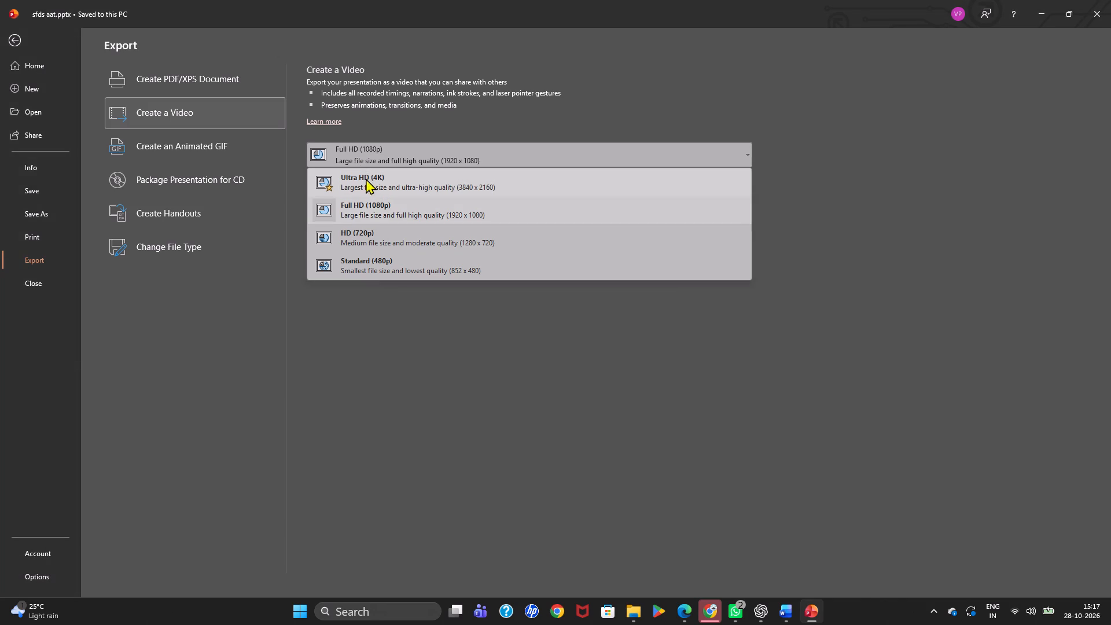
click(377, 215)
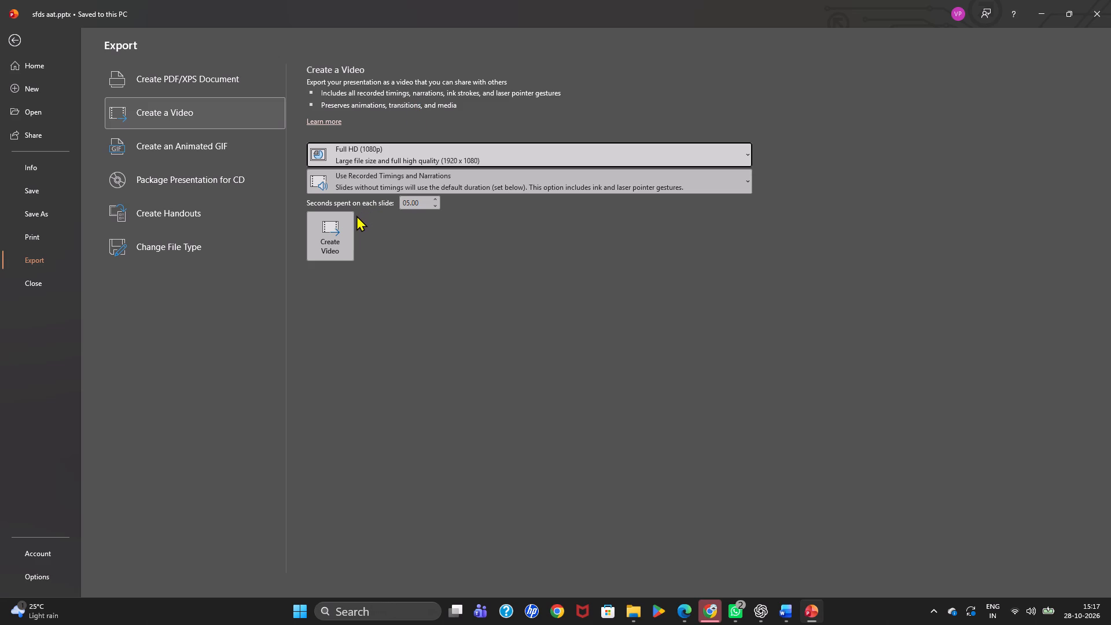
click(335, 233)
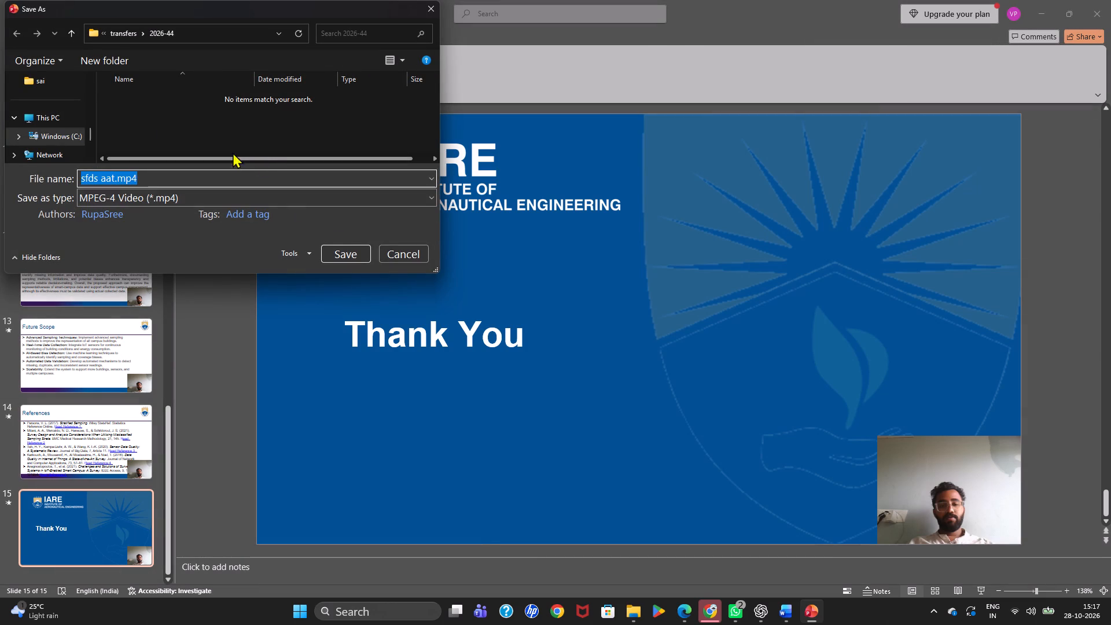
click(53, 78)
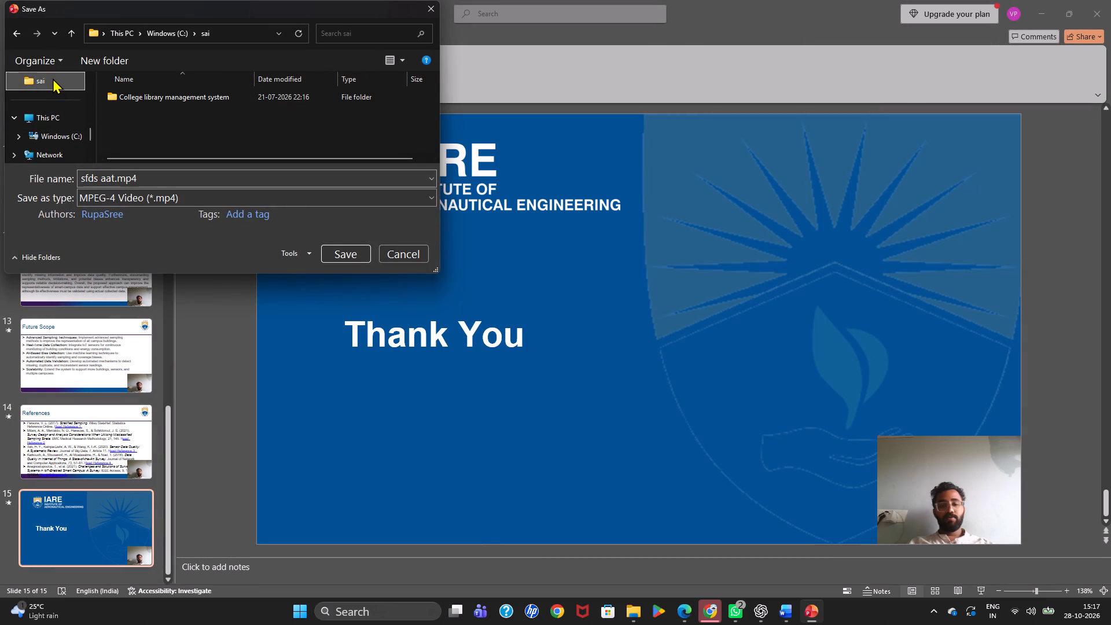
click(336, 252)
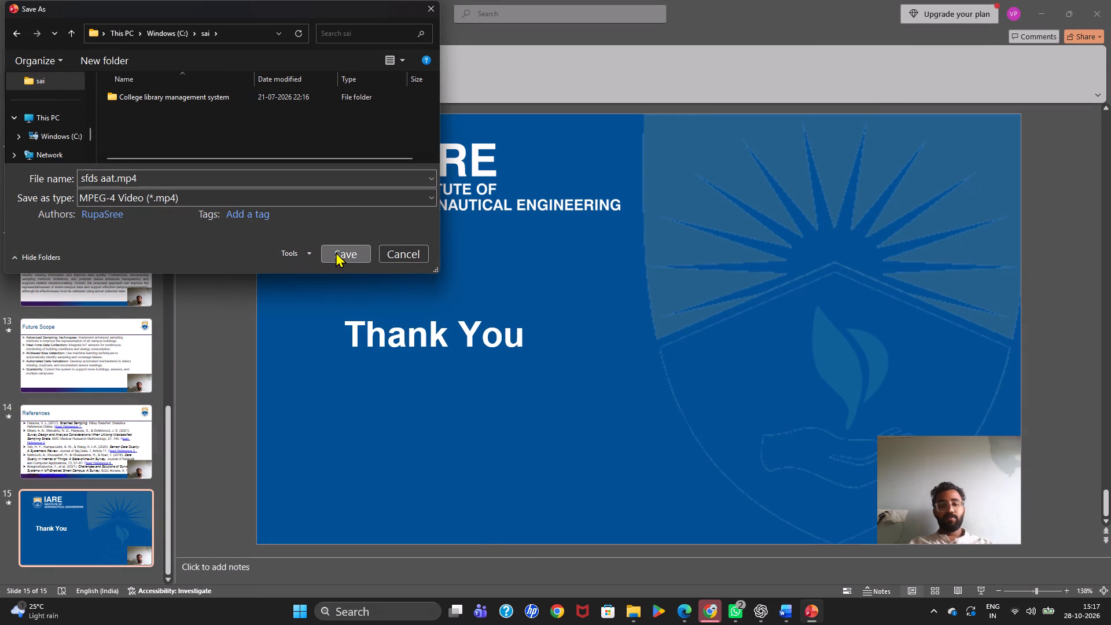
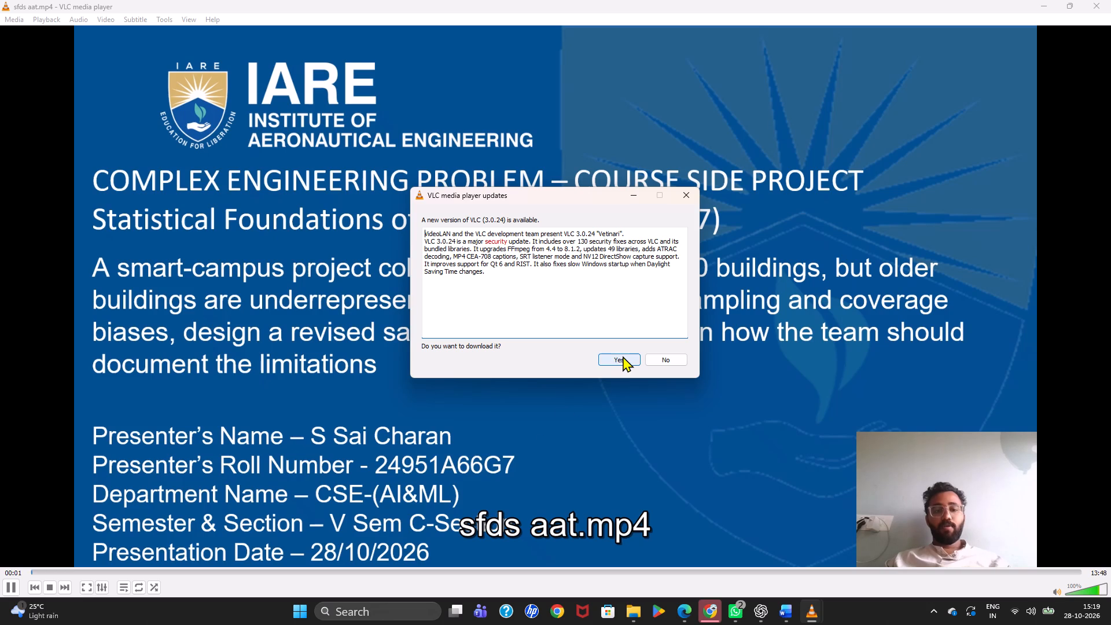
Accept the offered download of the VLC 3.0.24 update.
click(623, 356)
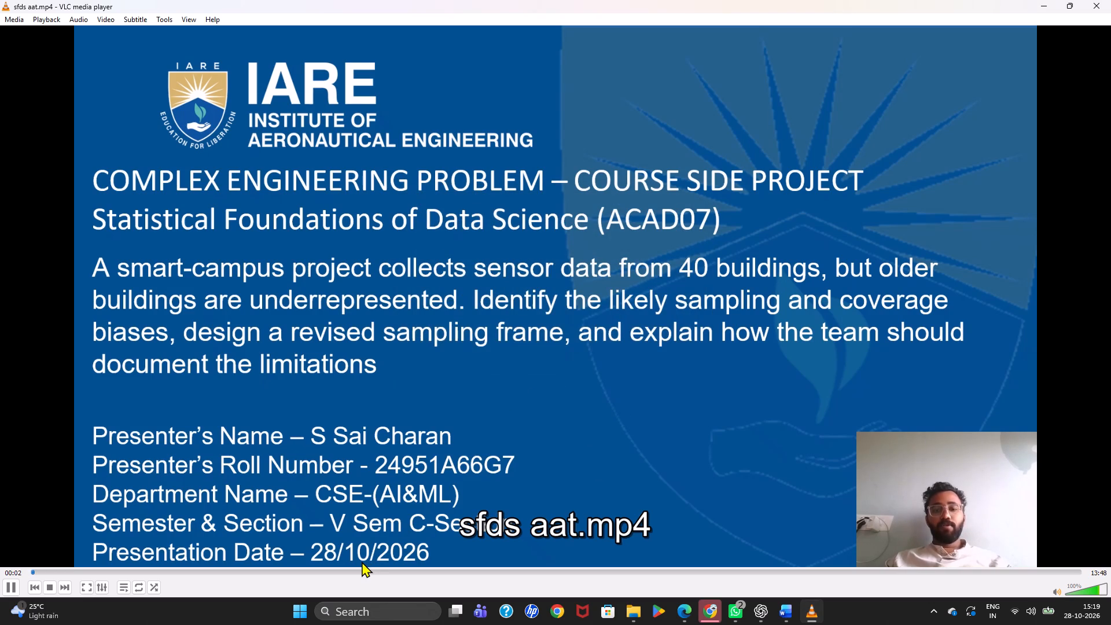
Spot-check the exported sfds aat.mp4 by jumping ahead to about 04:22 on the Introduction slide, and close the video player.
click(362, 577)
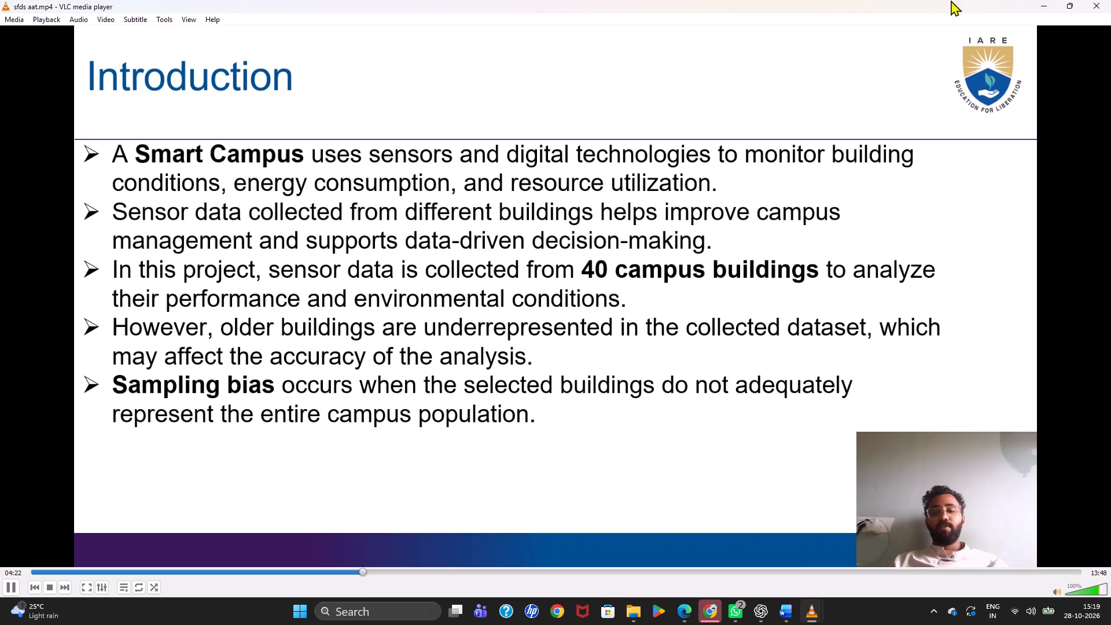
click(1110, 0)
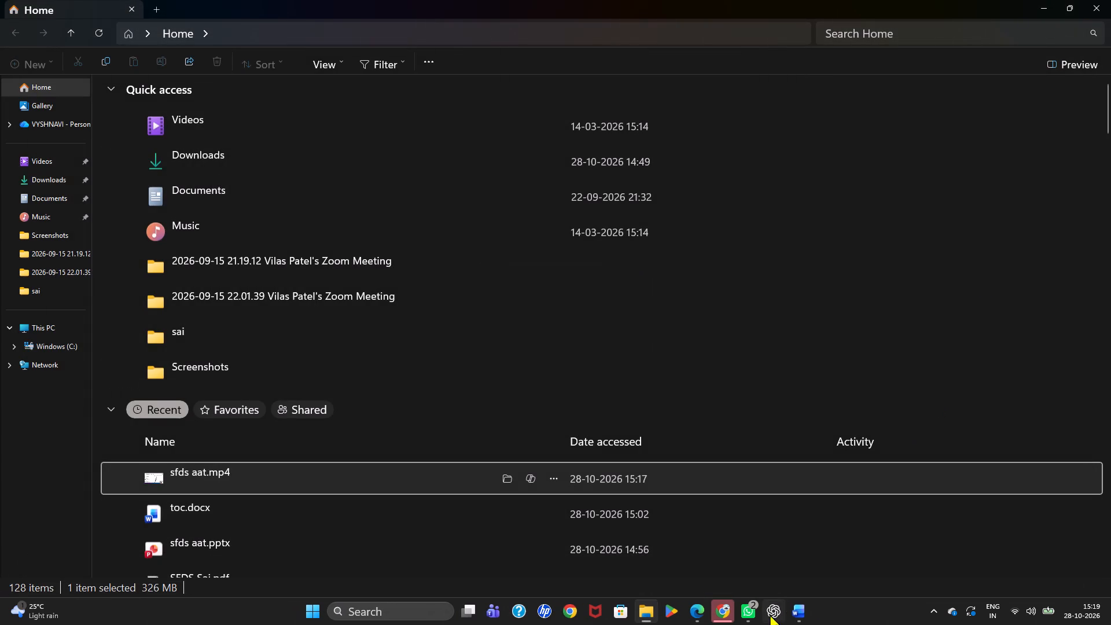
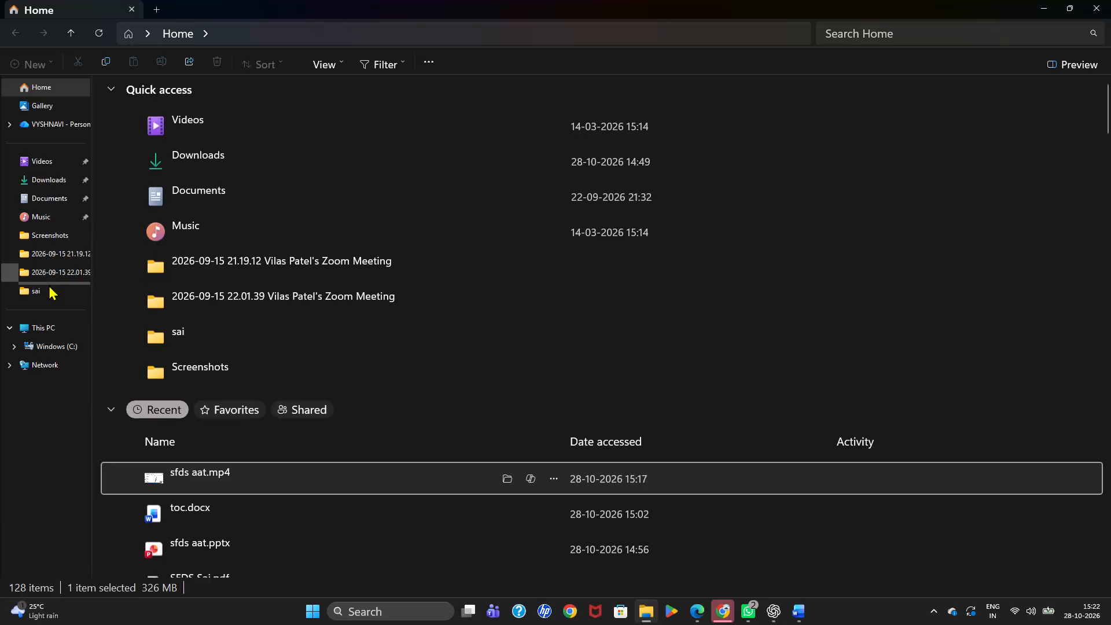
Open the sharing options for the exported sfds aat.mp4 in the sai folder and bring up the window switcher.
click(49, 285)
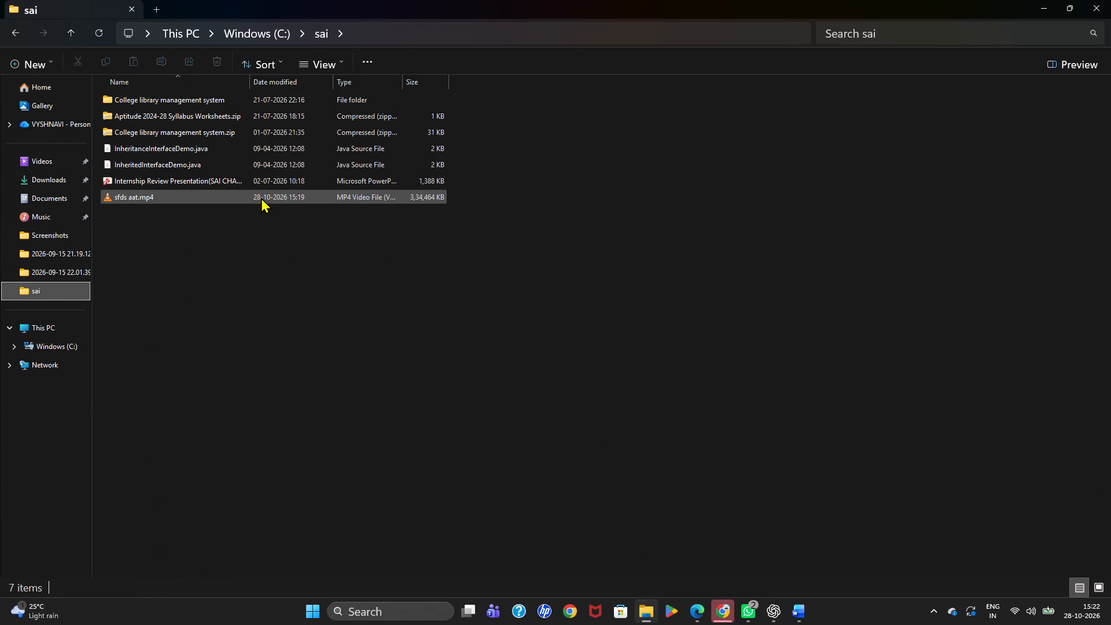
right_click(261, 197)
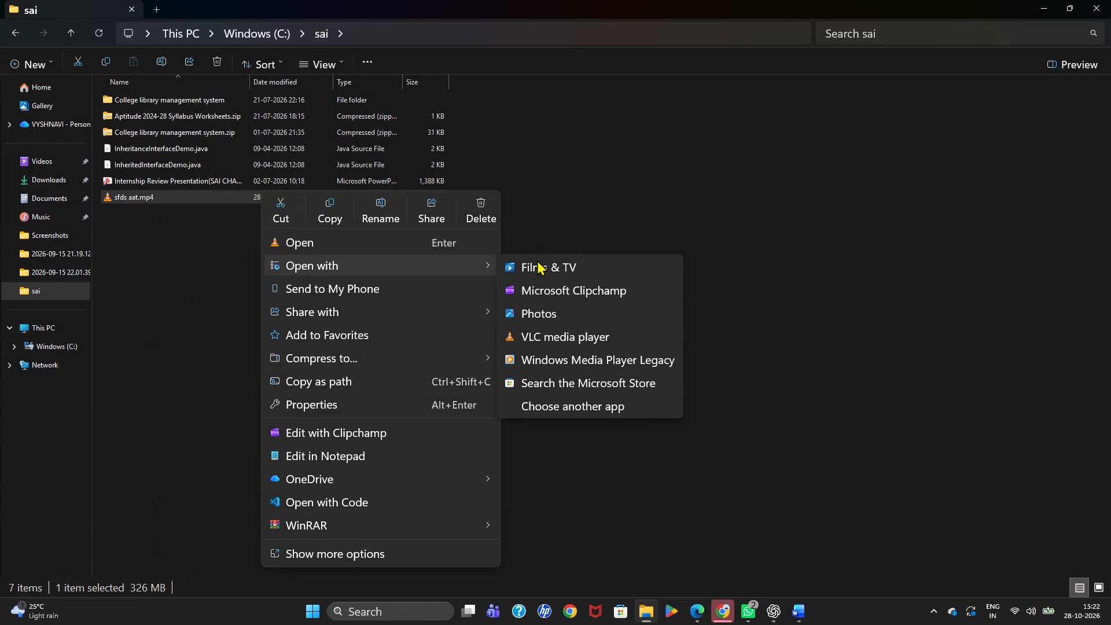
click(443, 208)
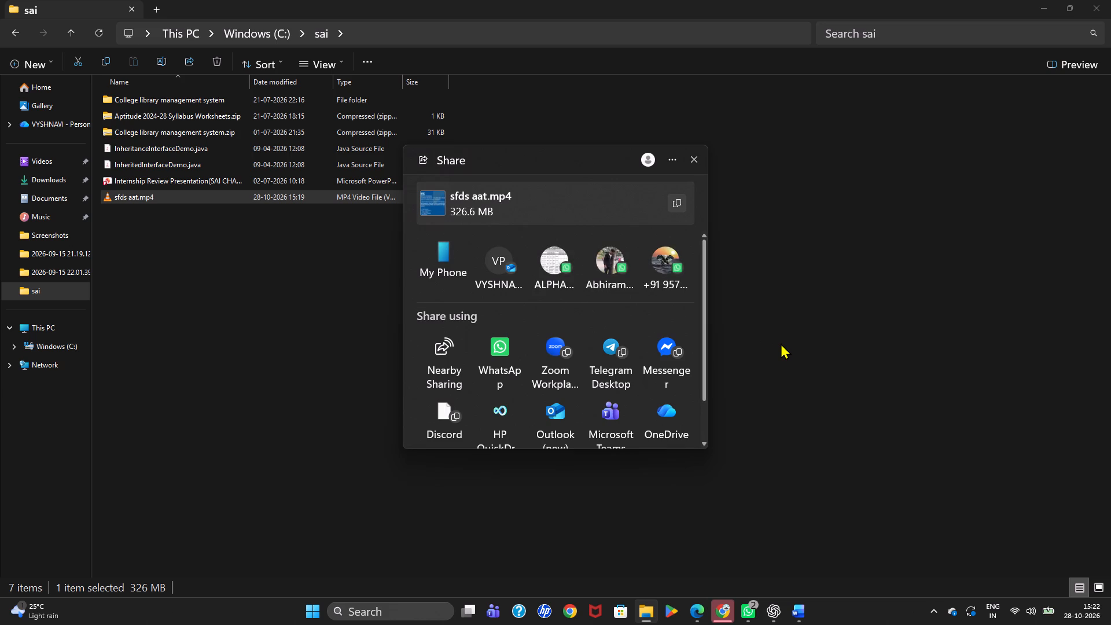
key(alt+Tab)
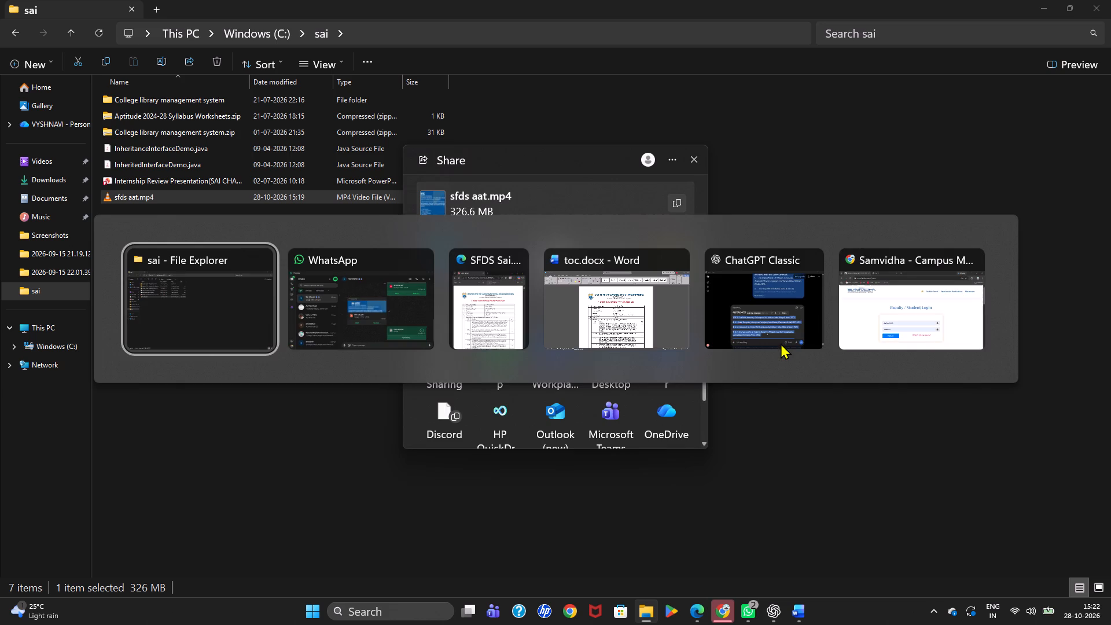